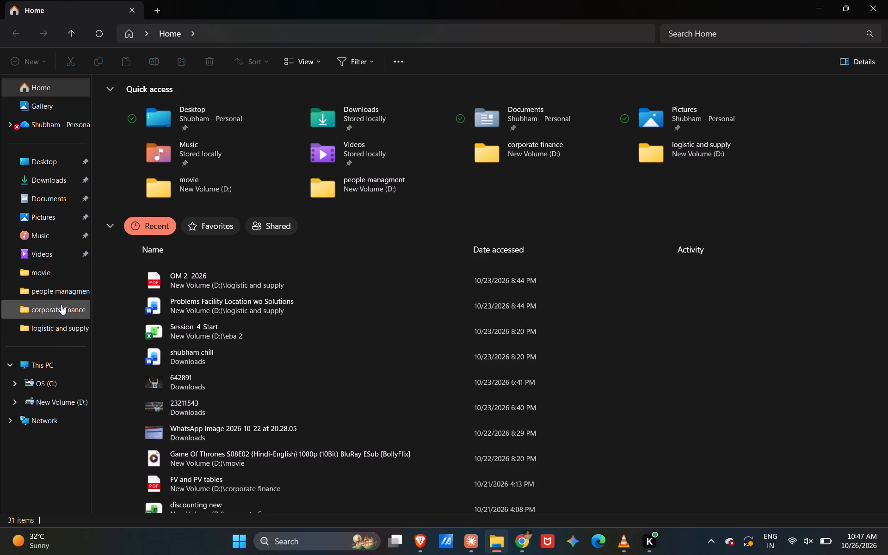
Open the Session_4_Start workbook from the eba 2 folder on New Volume (D:).
click(58, 385)
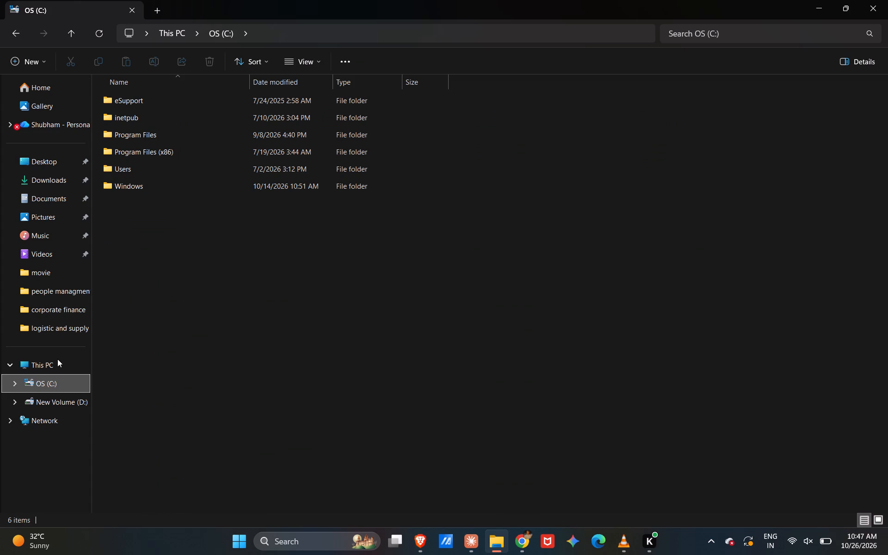
click(68, 401)
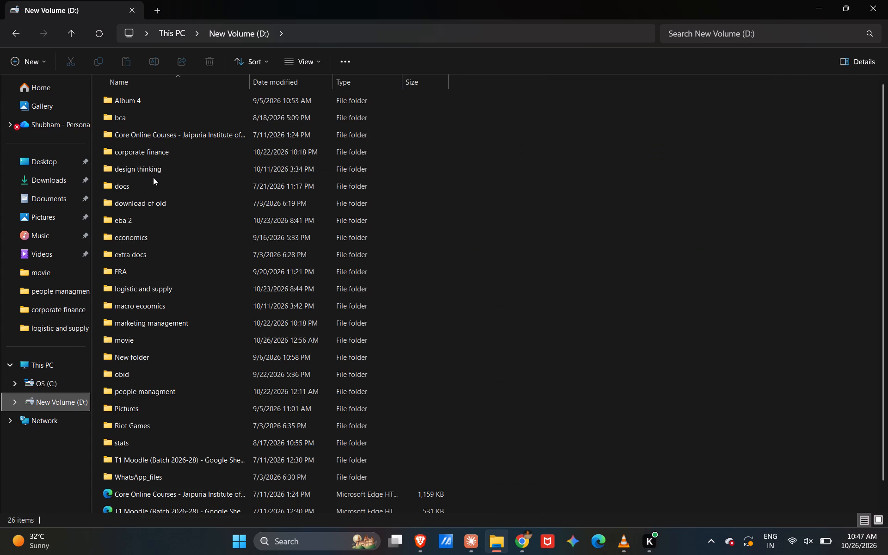
click(164, 177)
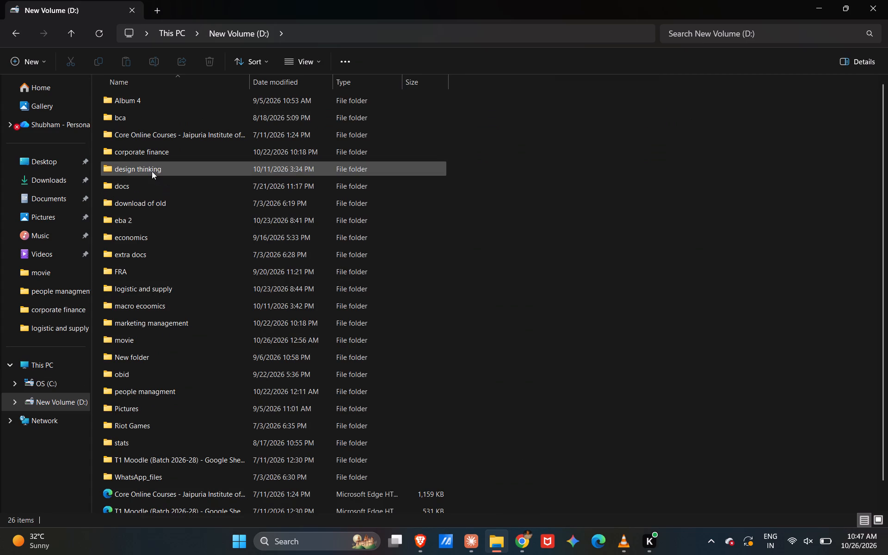
click(152, 171)
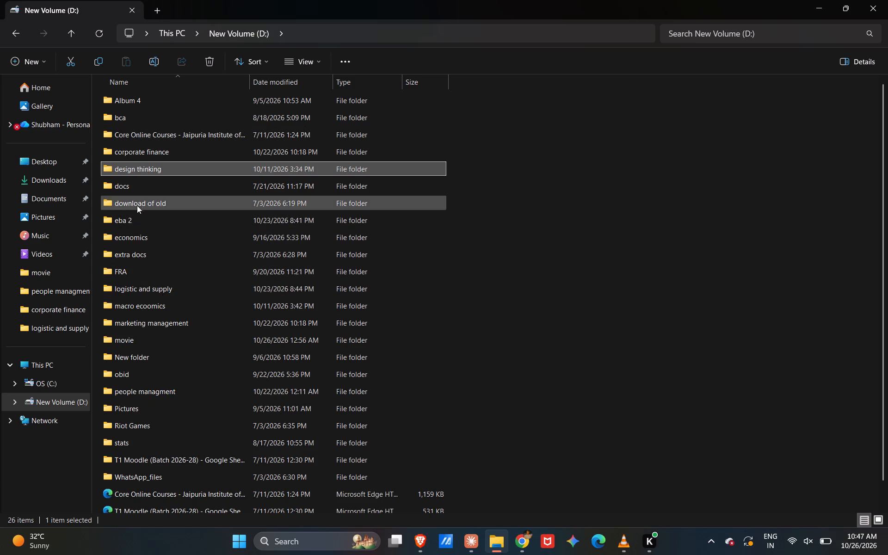
double_click(138, 225)
double_click(164, 121)
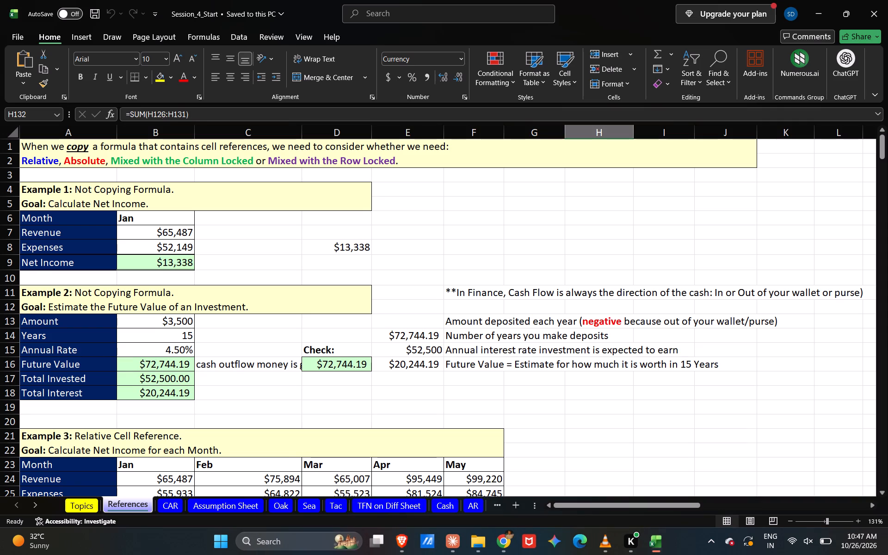
Look through the worked examples on the References sheet, from Example 1 down to the Defined Names examples 16 to 18.
scroll(598, 289, down, 4)
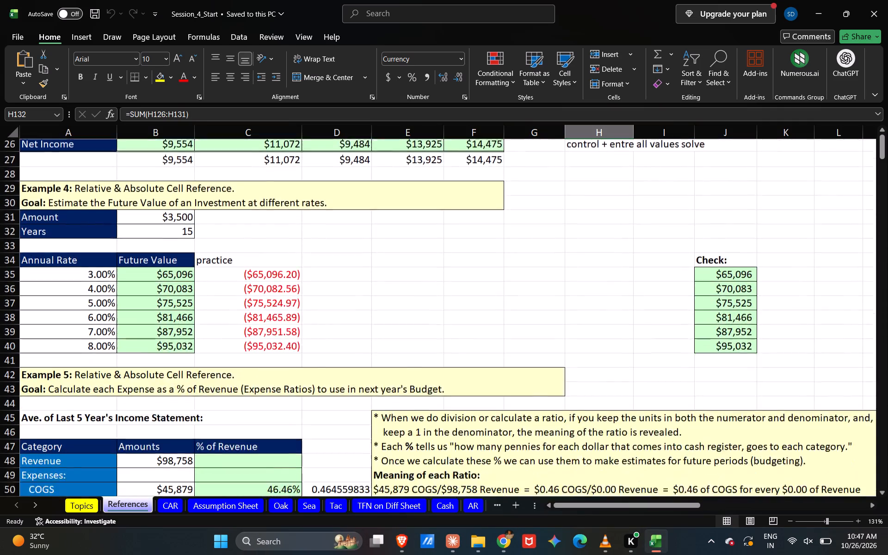
scroll(598, 289, down, 1)
scroll(598, 289, up, 3)
scroll(598, 289, down, 3)
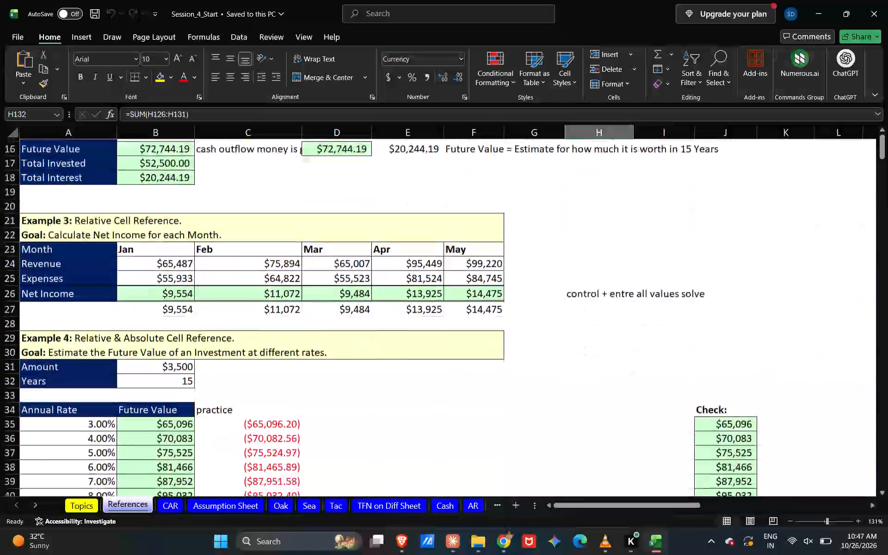
scroll(598, 289, down, 6)
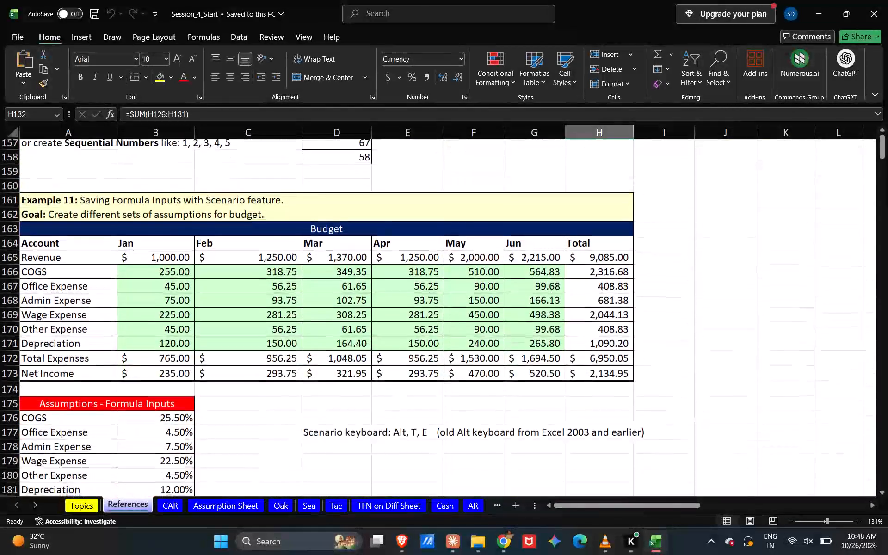
scroll(598, 289, down, 6)
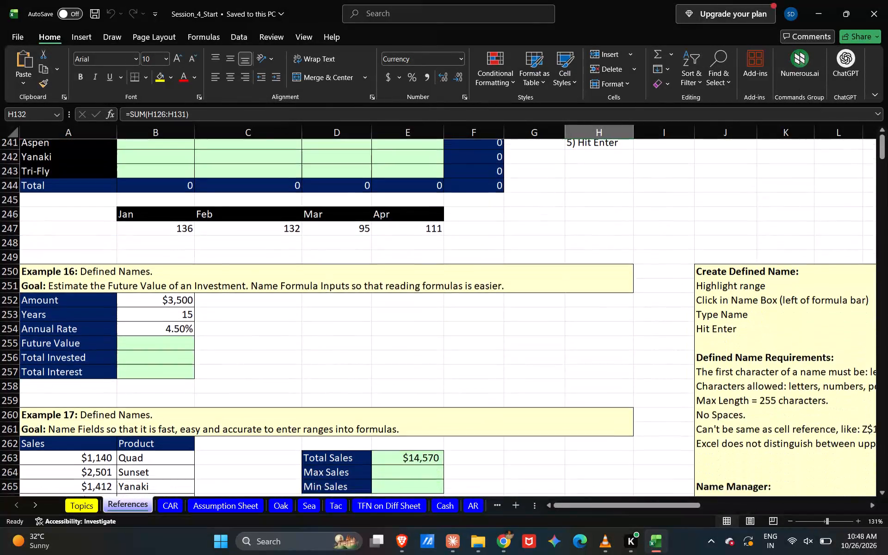
scroll(598, 289, down, 3)
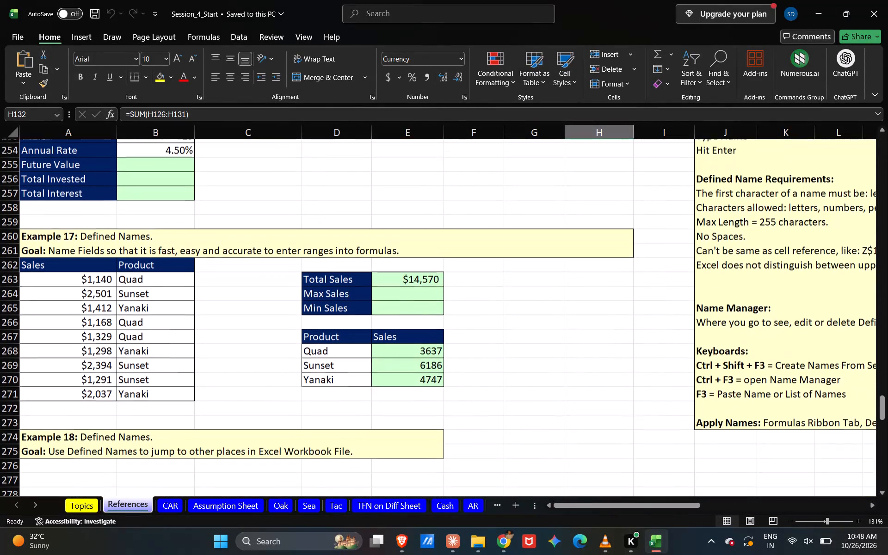
scroll(598, 289, down, 1)
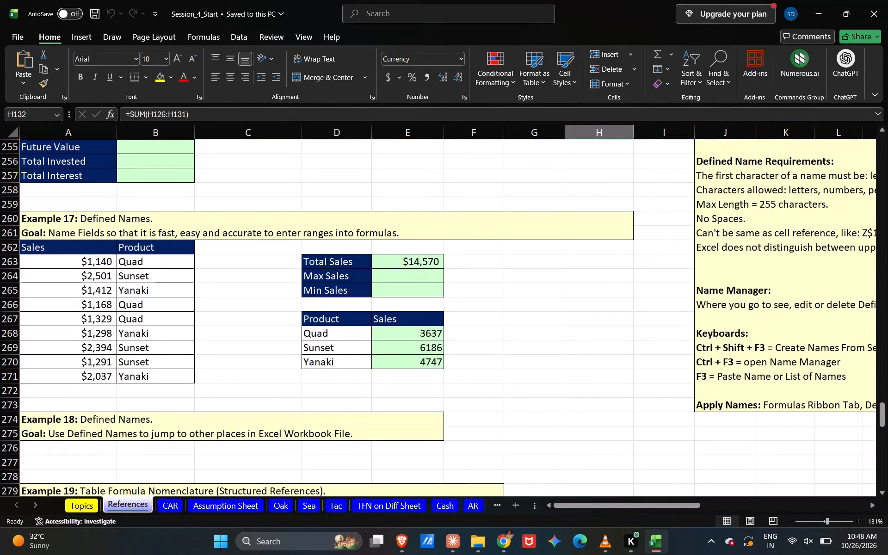
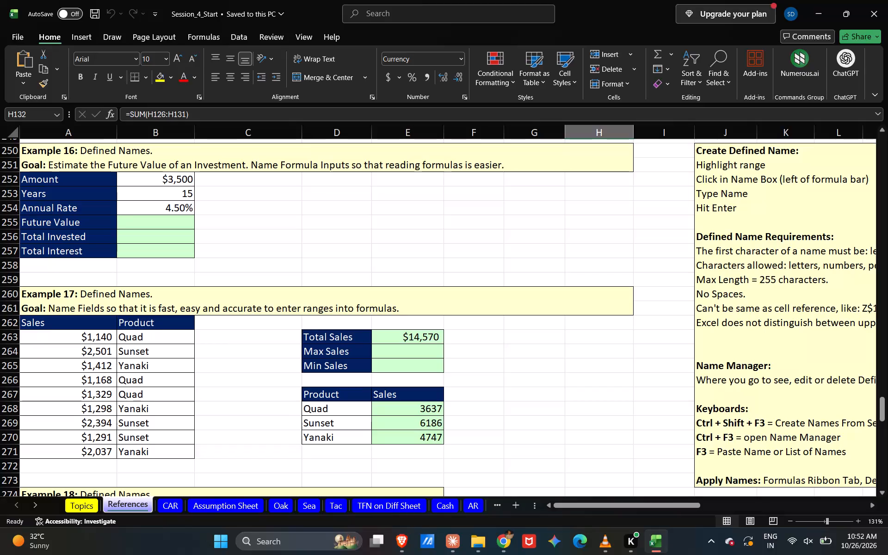
Add the label "stdev if" in cell D271, directly below Yanaki in Example 17's product summary table.
double_click(321, 461)
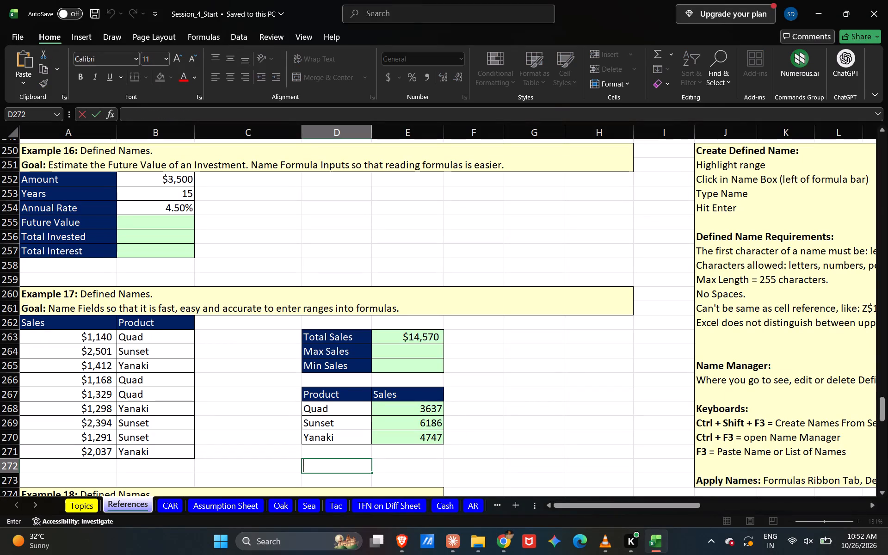
click(320, 452)
text(st)
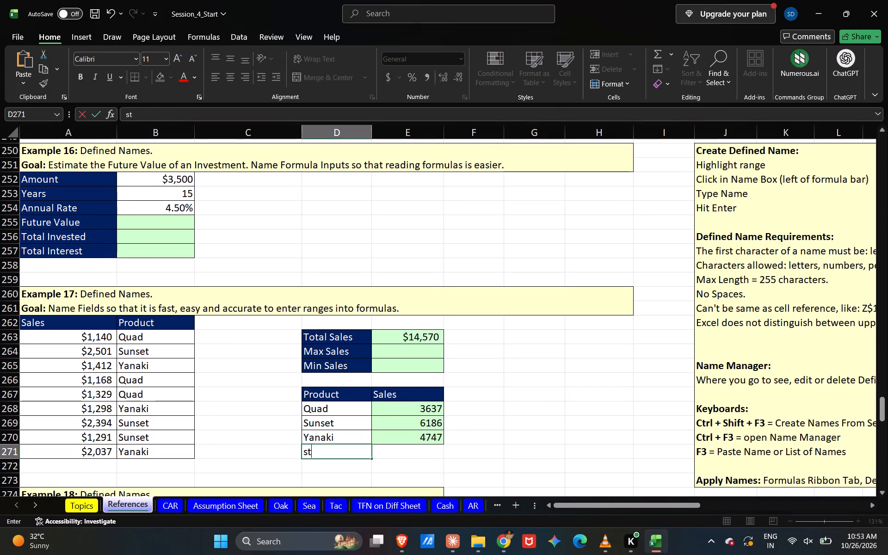
key(d)
key(space)
key(BackSpace)
text(ev if)
key(space)
key(Right)
Write a STDEV.S formula over the Sales range A263:A271 in cell E271, beside the "stdev if" label.
key(equal)
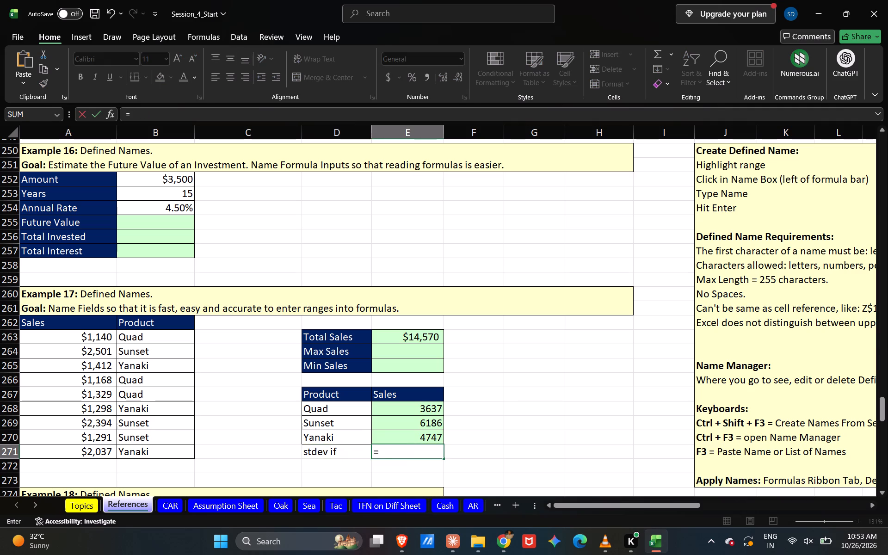
text(stv)
key(BackSpace)
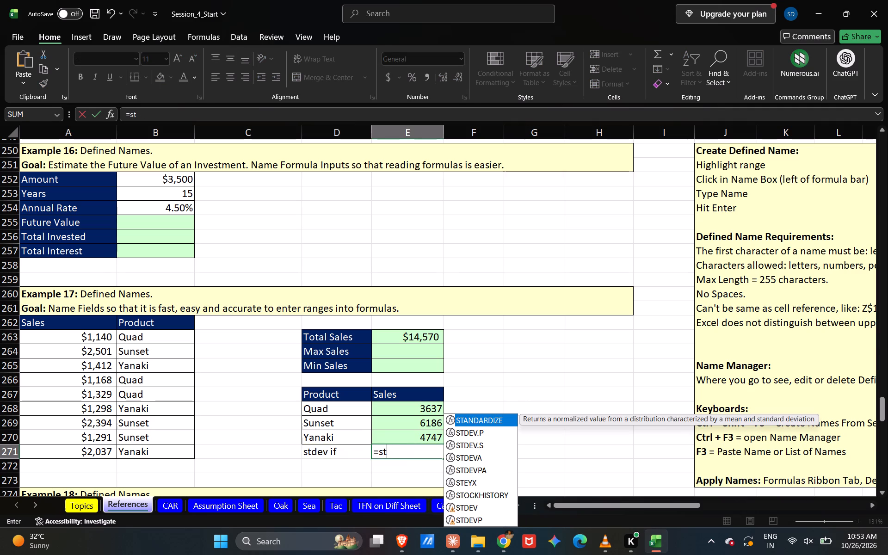
key(Down)
key(Down)
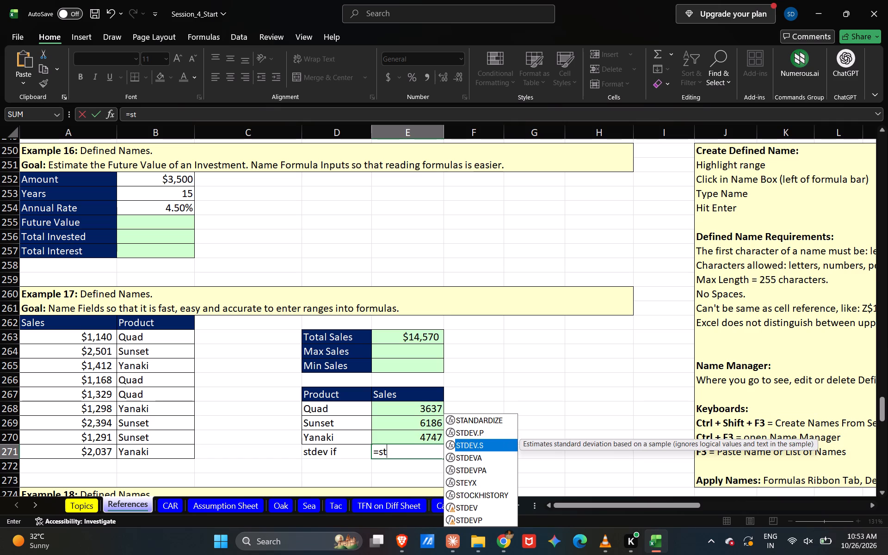
key(Tab)
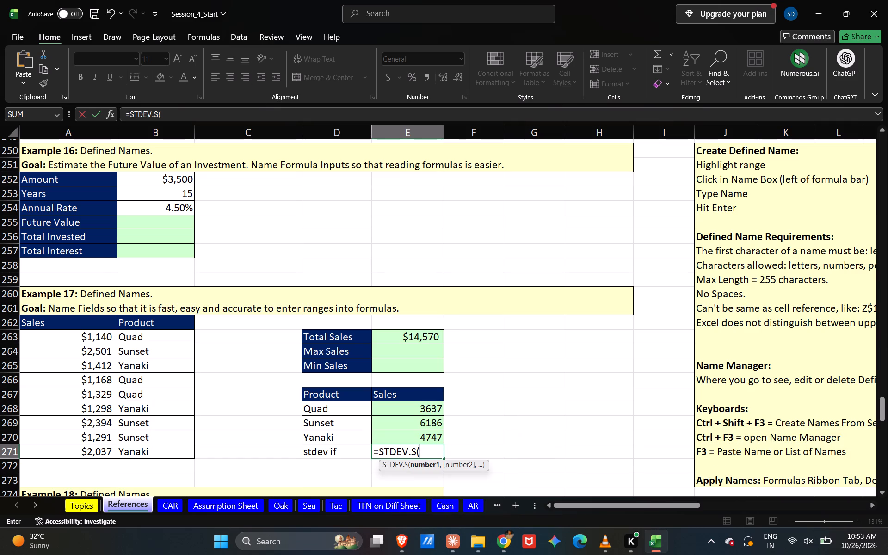
shift+drag(92, 341, 105, 451)
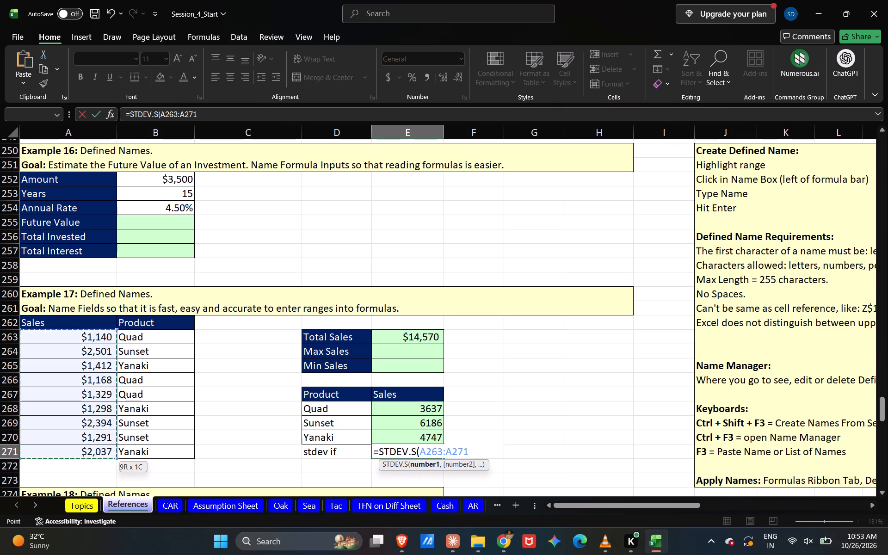
key(shift+parenright)
Wrap E271's STDEV.S formula in an IF whose logical test is B263:B271=B263, with STDEV.S(A263:A271) as the value if true.
click(380, 452)
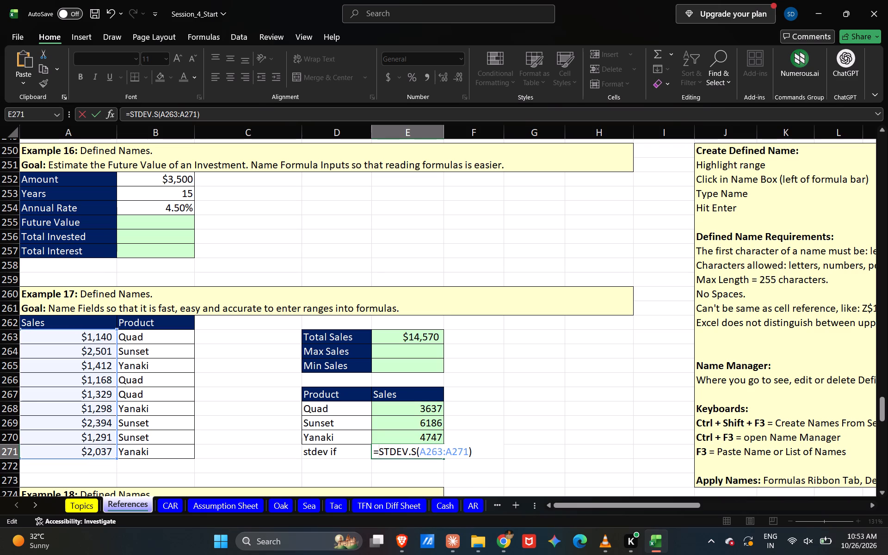
text(if)
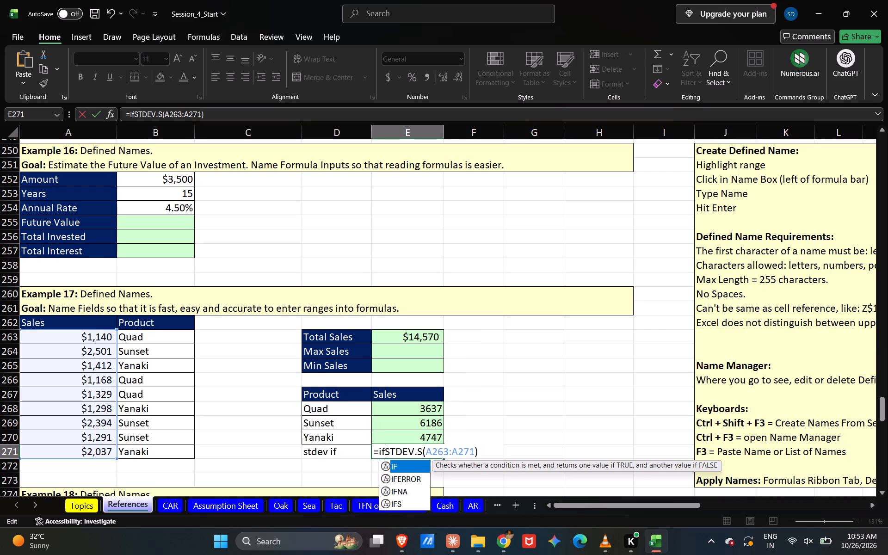
key(Tab)
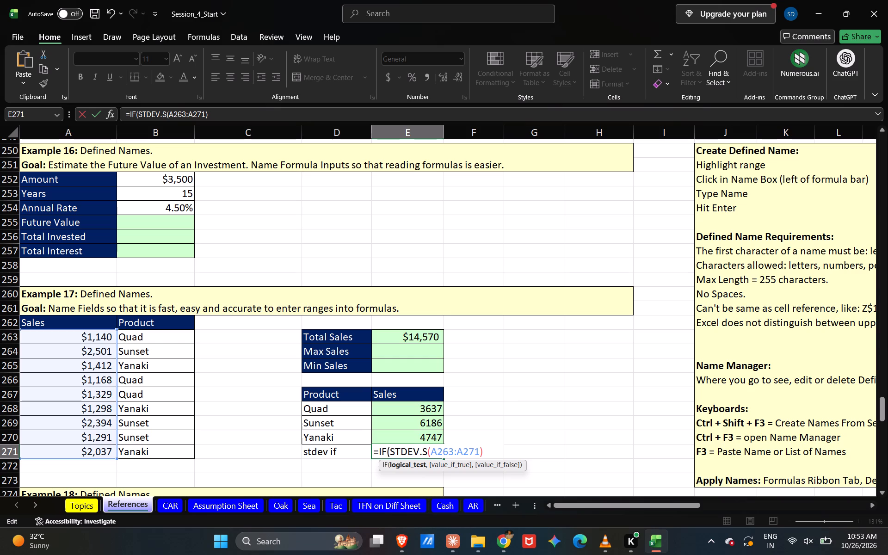
shift+drag(168, 333, 180, 455)
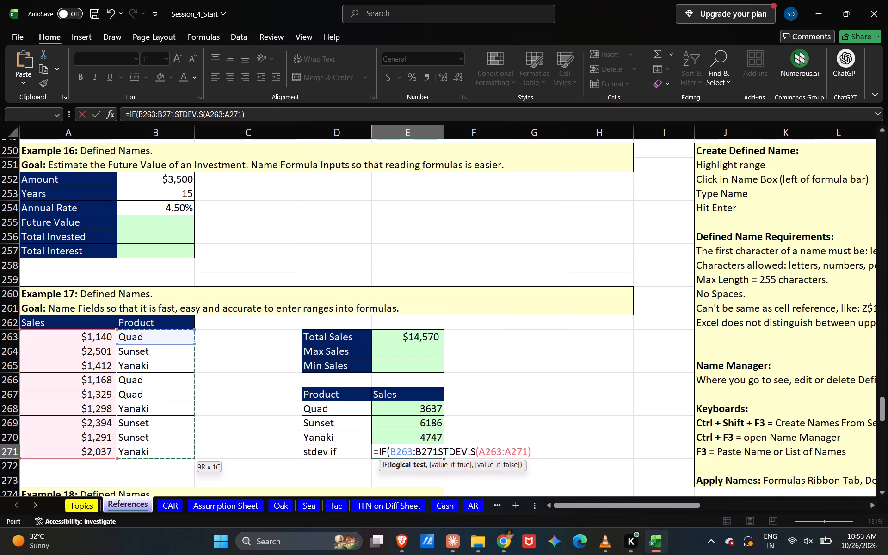
key(equal)
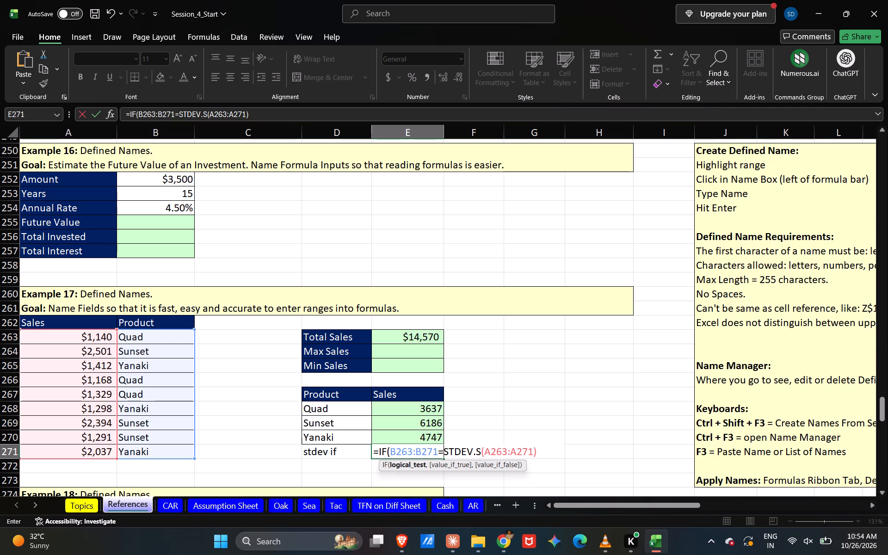
click(156, 336)
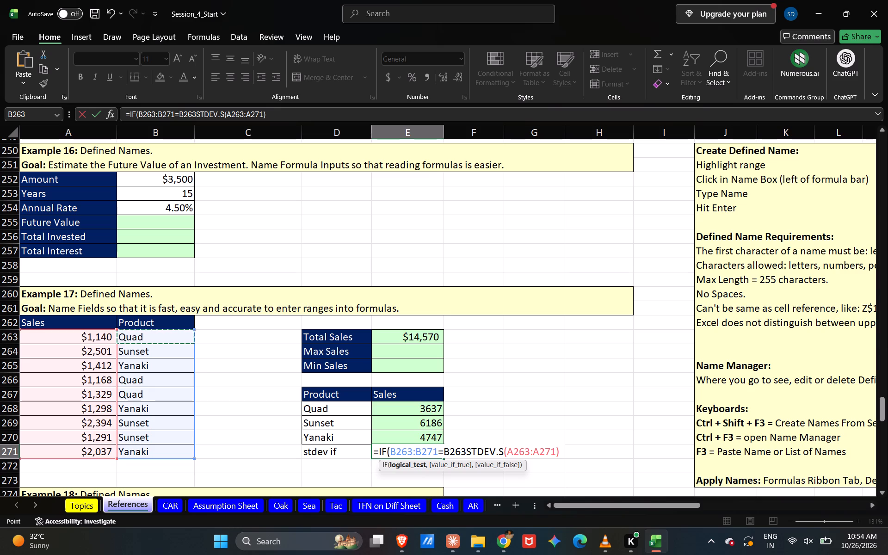
key(comma)
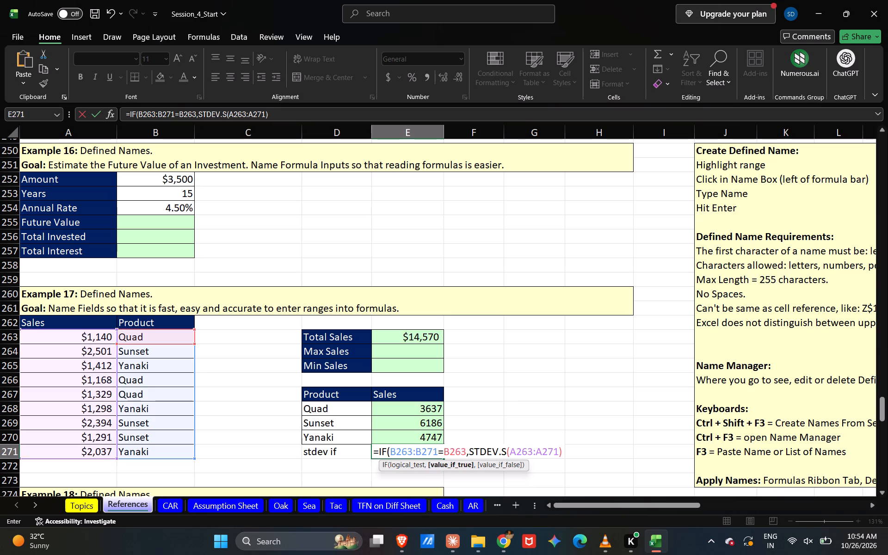
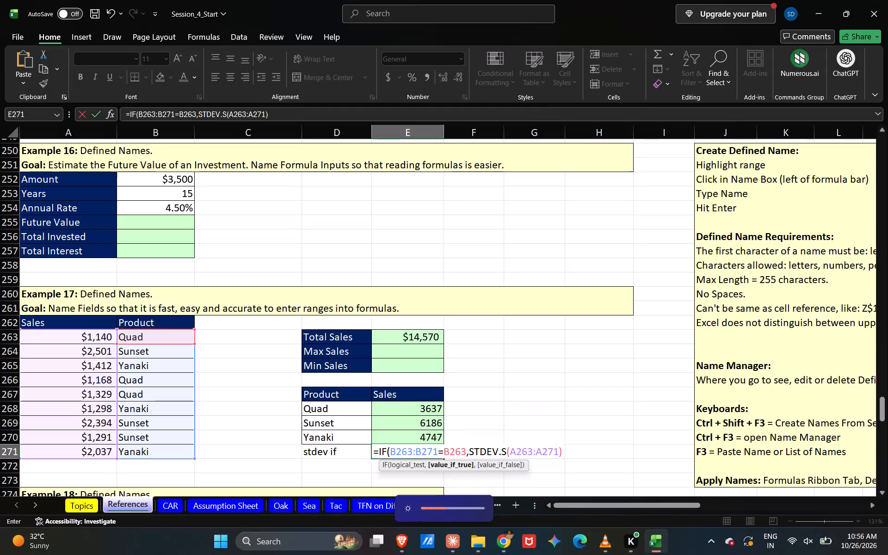
Close the IF function in E271 by adding its final parenthesis after STDEV.S(A263:A271).
scroll(487, 388, down, 1)
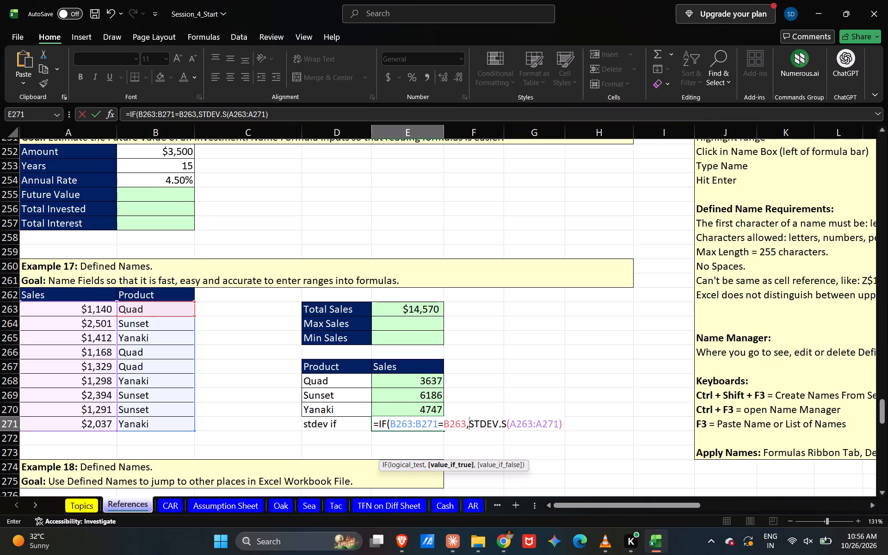
click(562, 426)
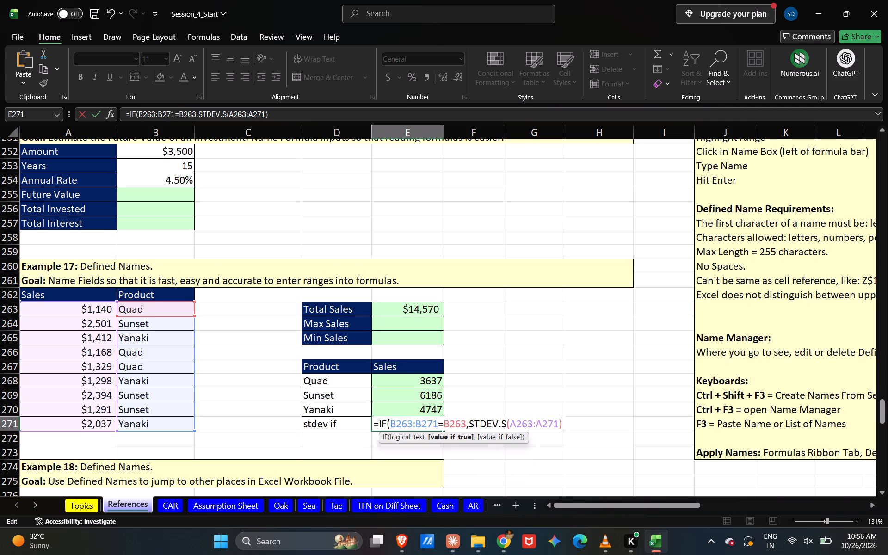
key(0)
key(BackSpace)
key(shift+parenright)
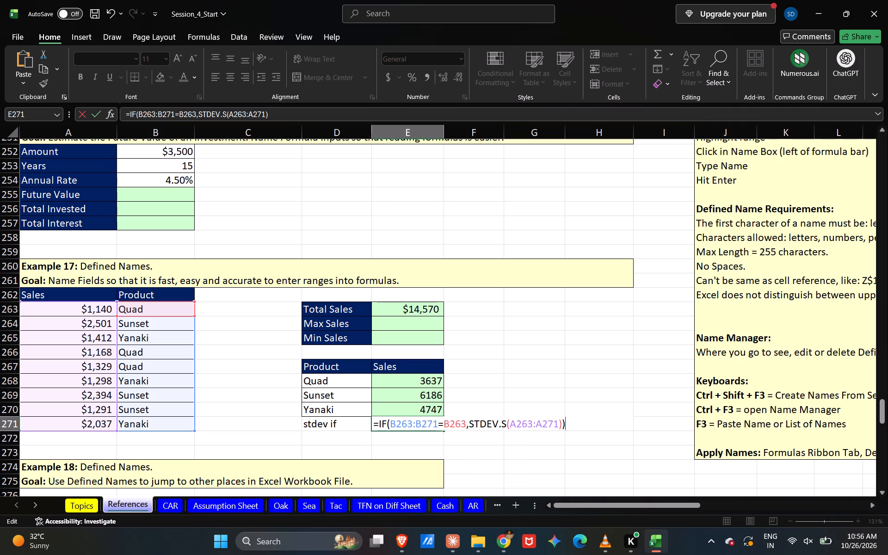
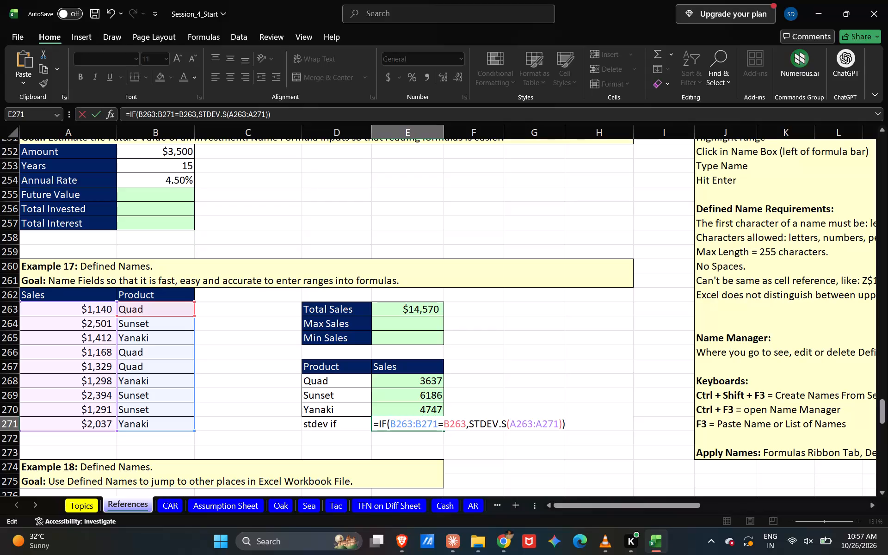
Make the B263 criterion in E271's IF logical test an absolute reference, $B$263.
click(451, 425)
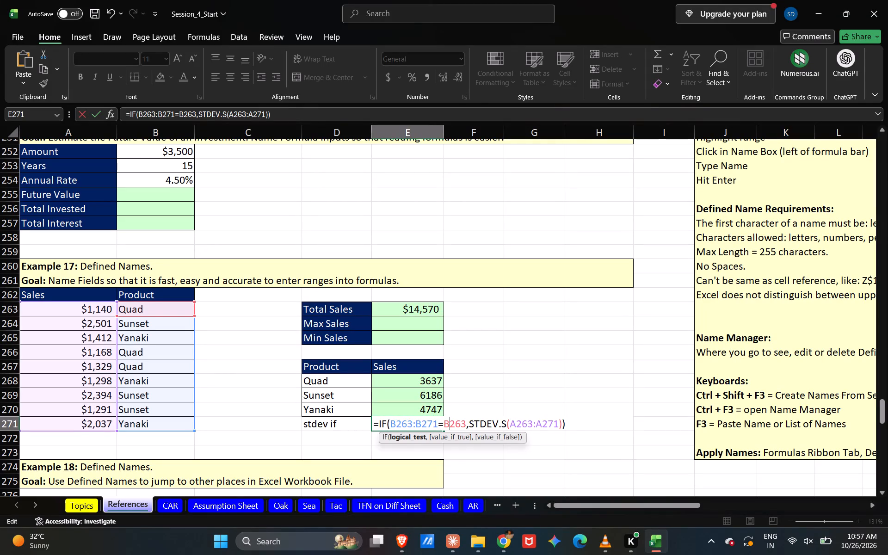
key(shift+dollar)
key(Right)
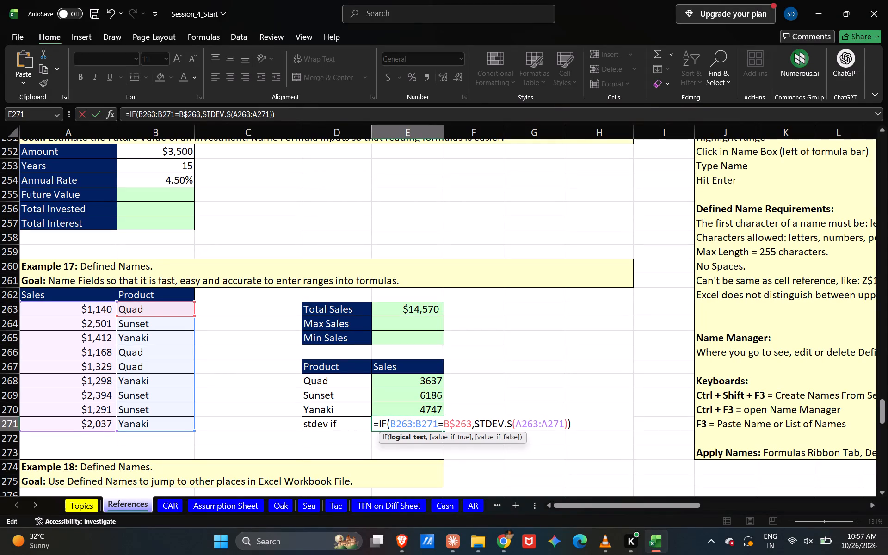
click(443, 419)
click(443, 419)
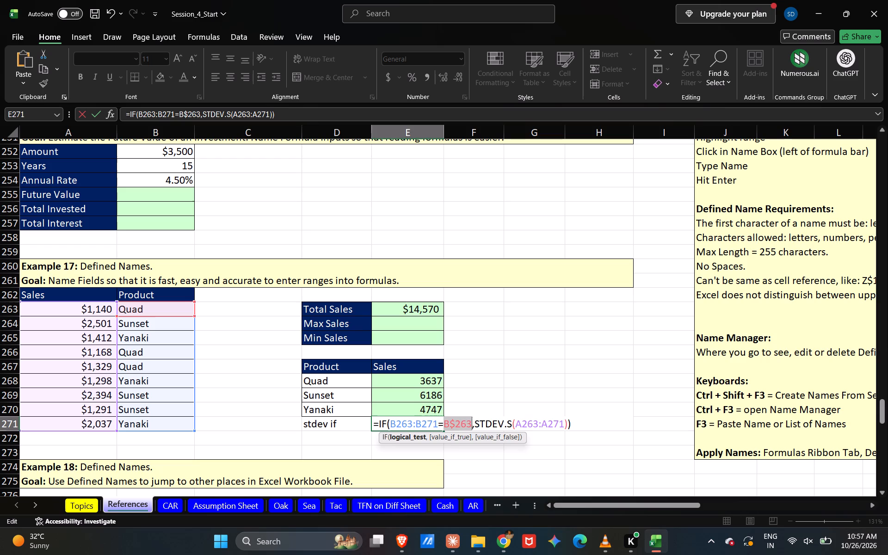
key(shift+dollar)
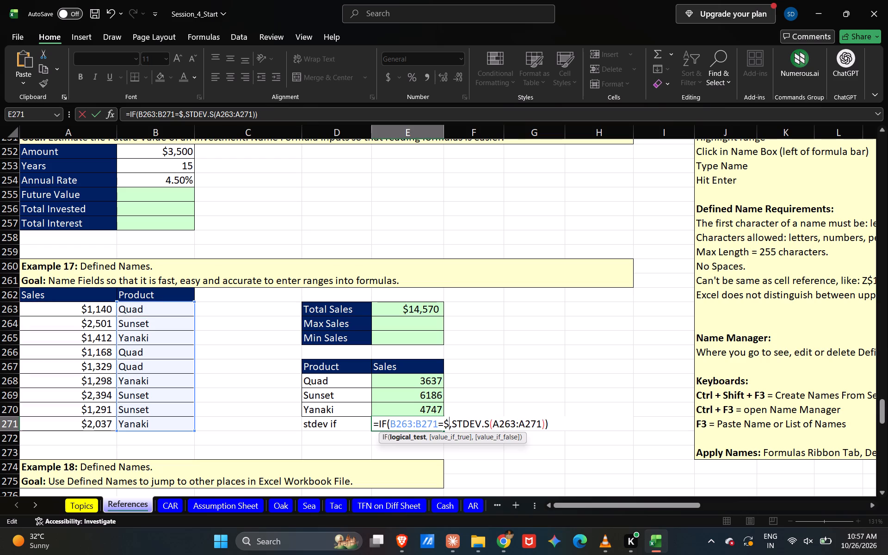
key(ctrl+z)
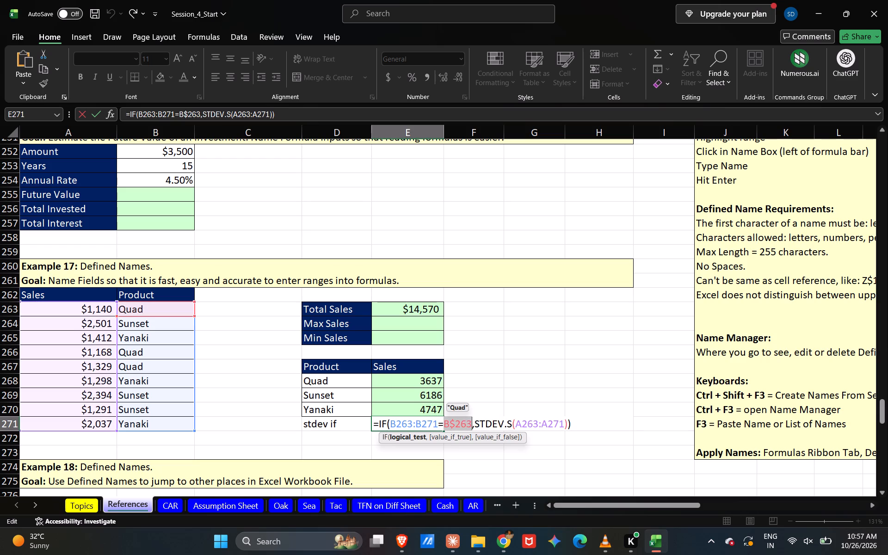
click(446, 425)
key(shift+dollar)
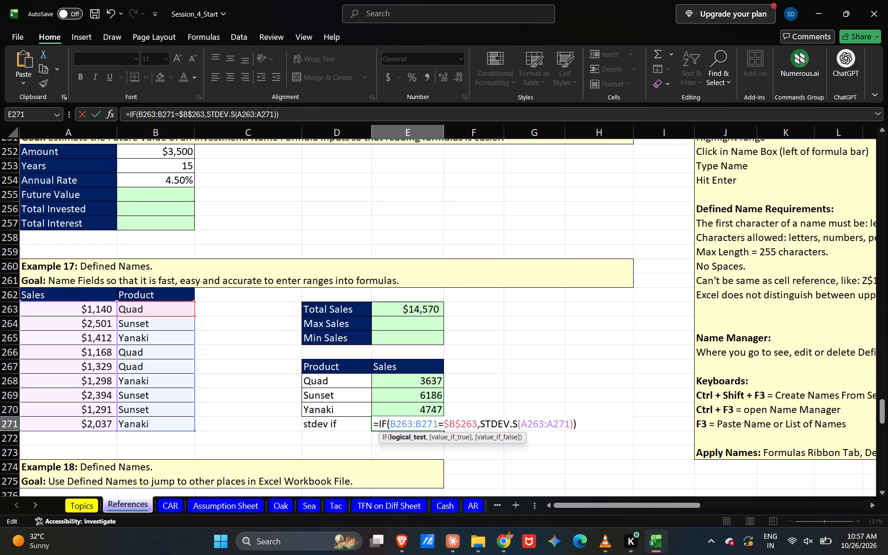
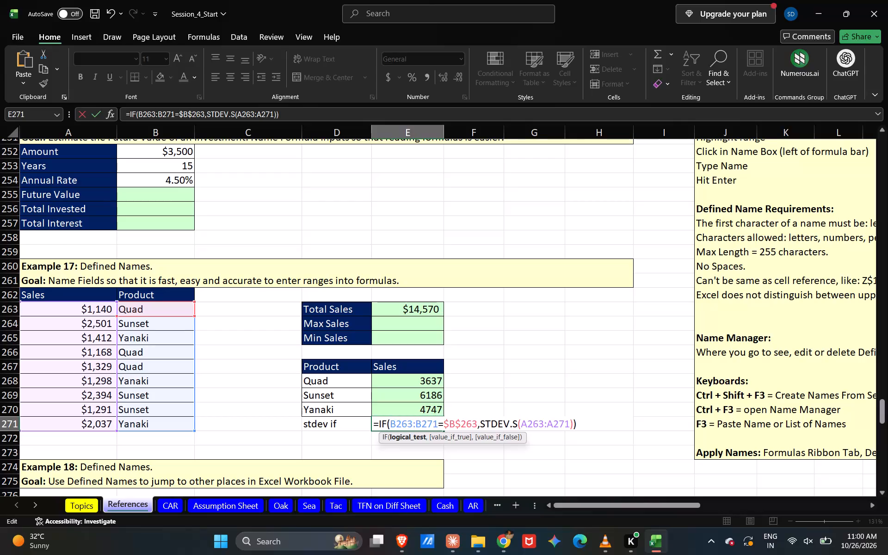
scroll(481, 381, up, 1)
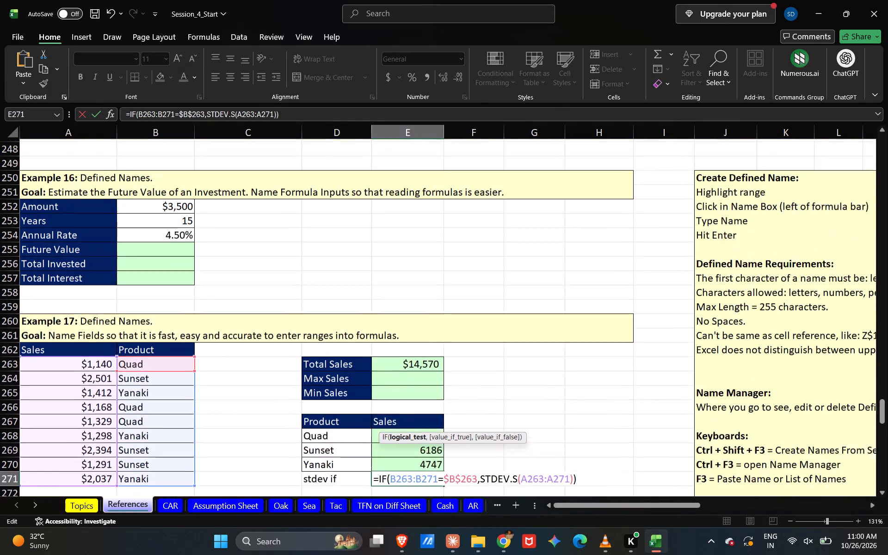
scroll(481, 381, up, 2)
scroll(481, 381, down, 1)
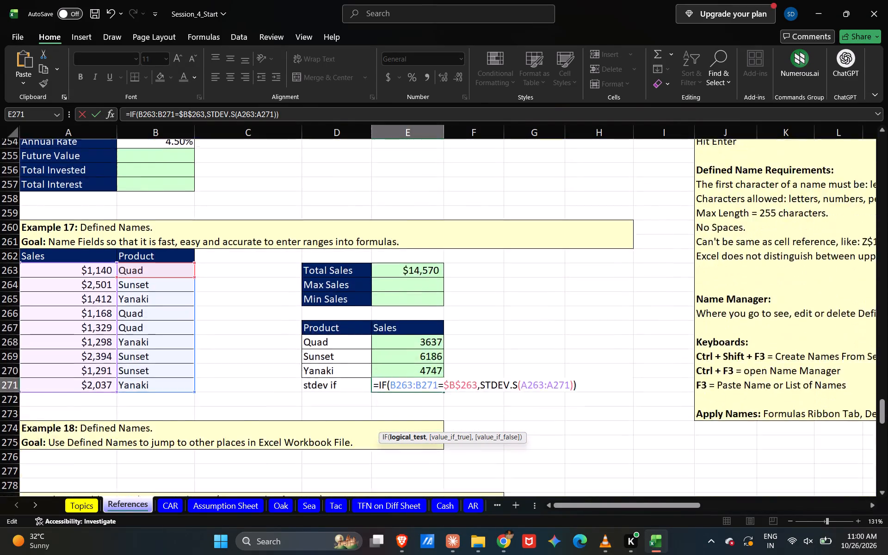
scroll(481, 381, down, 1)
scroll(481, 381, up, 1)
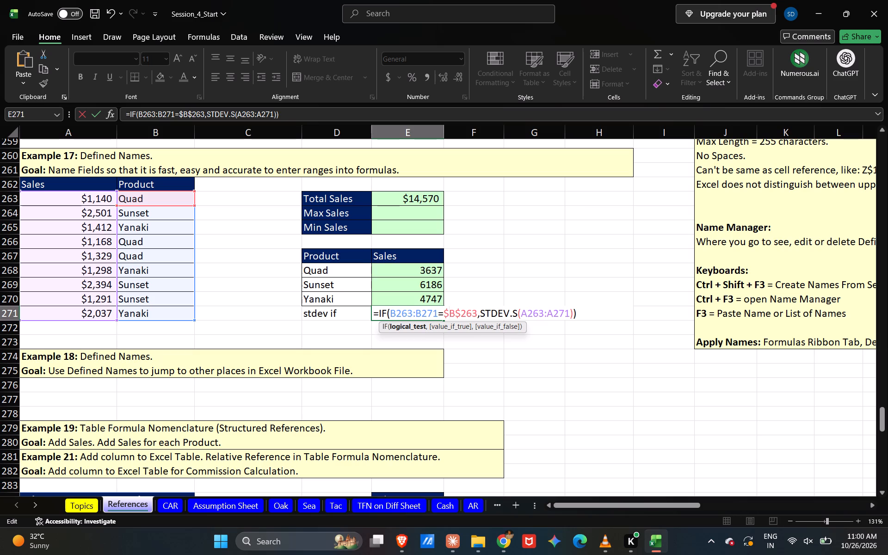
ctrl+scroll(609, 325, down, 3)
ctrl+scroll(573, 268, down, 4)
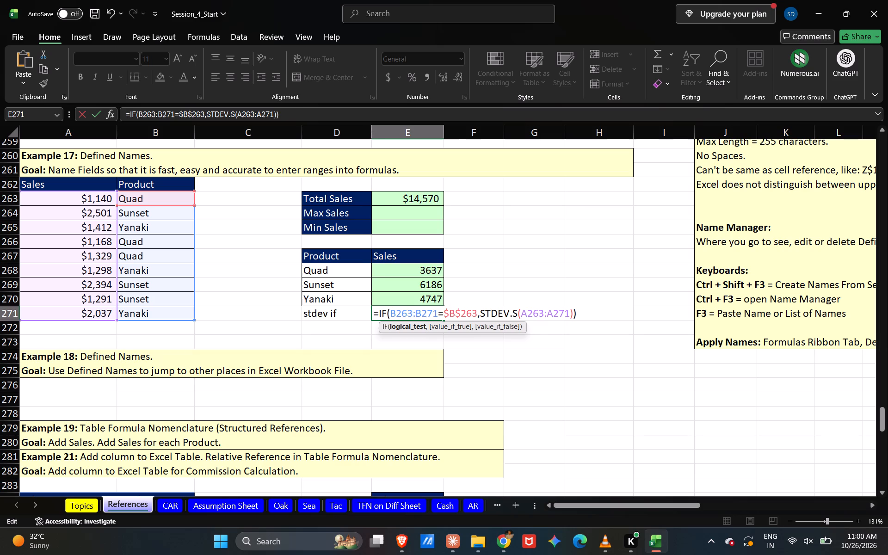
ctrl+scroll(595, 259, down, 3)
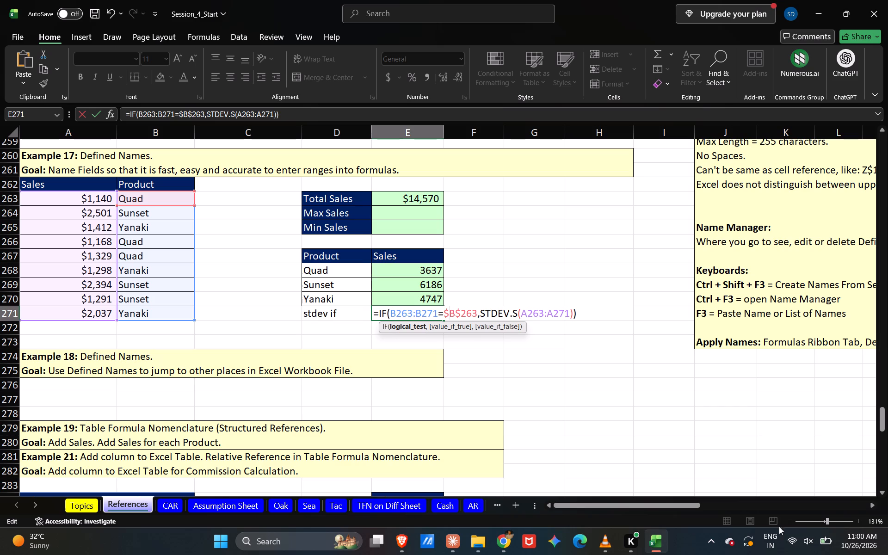
Switch to File Explorer and open the "people managment" folder on New Volume (D:).
click(479, 540)
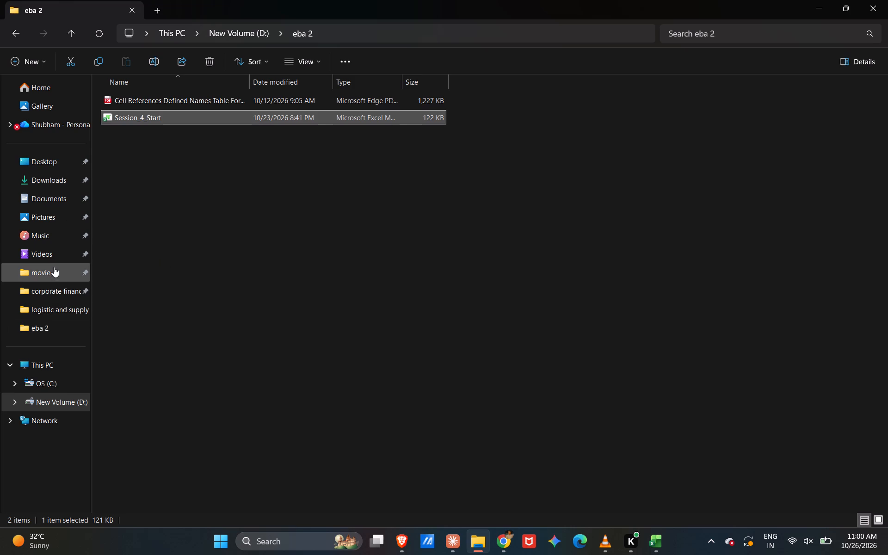
click(62, 386)
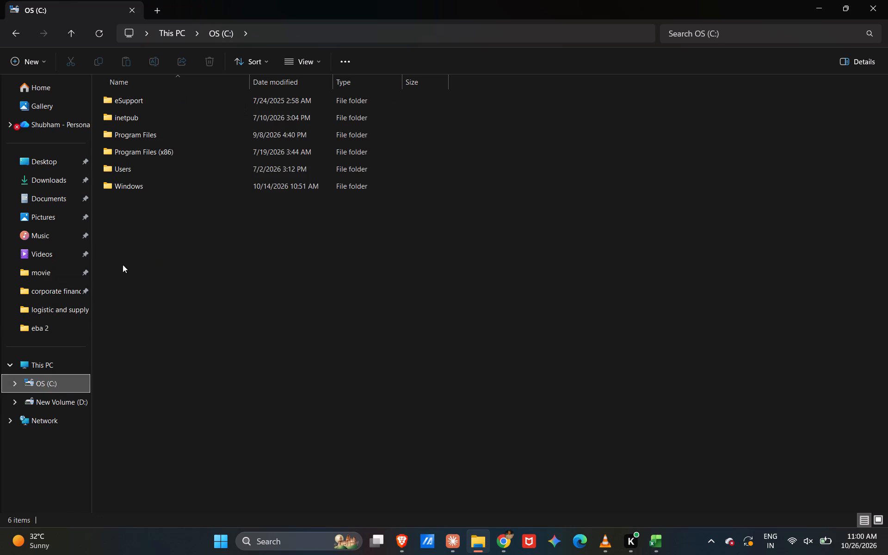
click(34, 407)
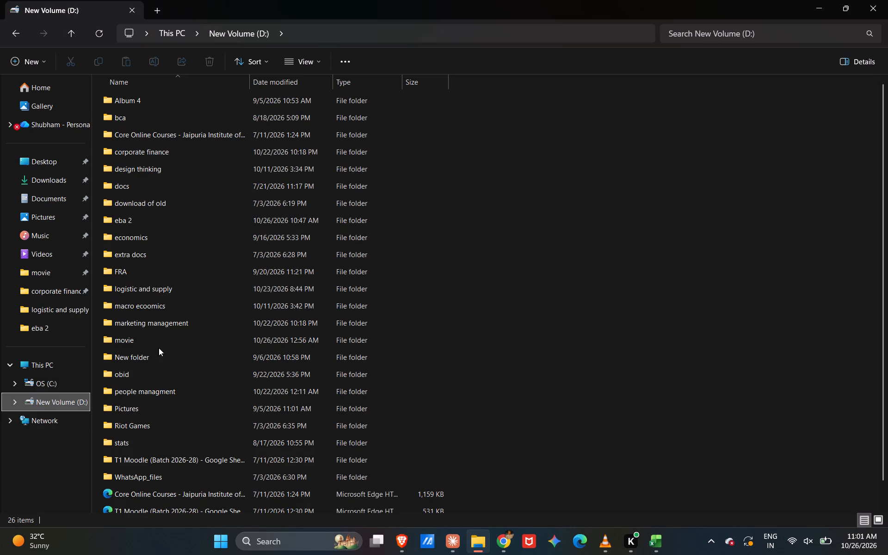
double_click(141, 390)
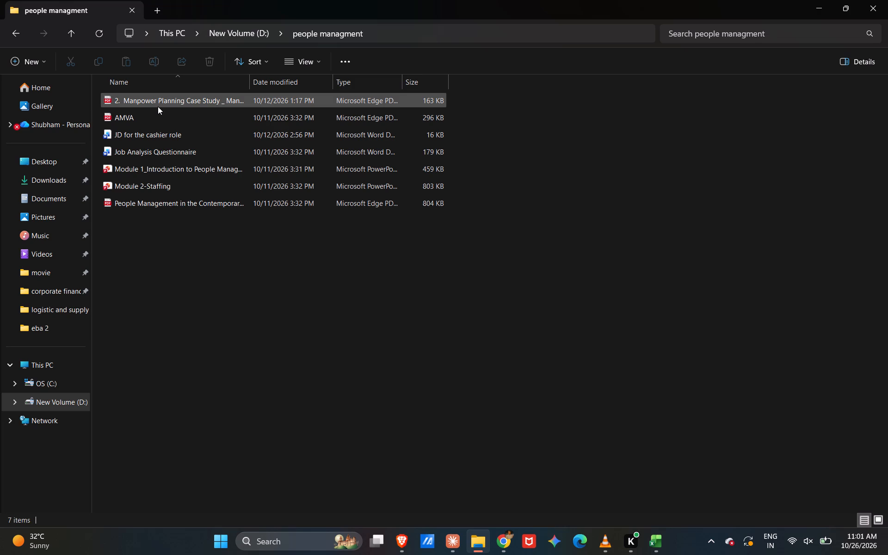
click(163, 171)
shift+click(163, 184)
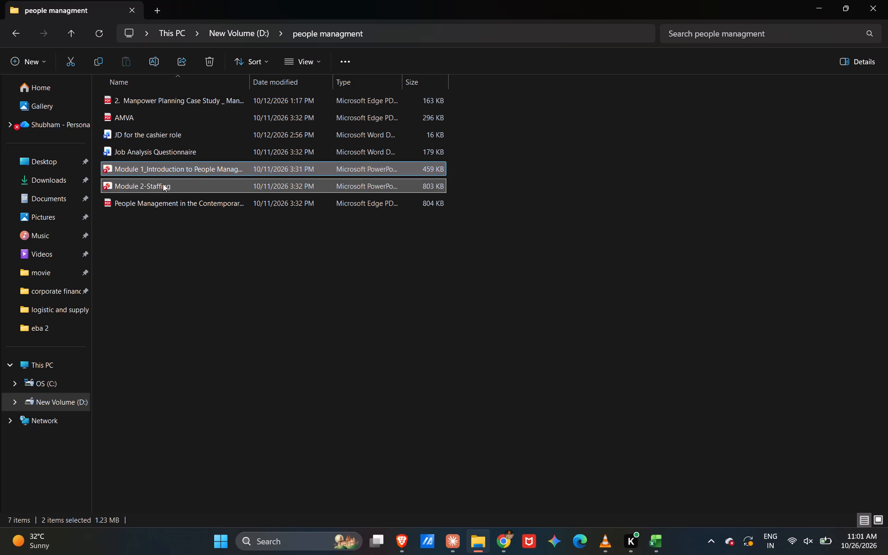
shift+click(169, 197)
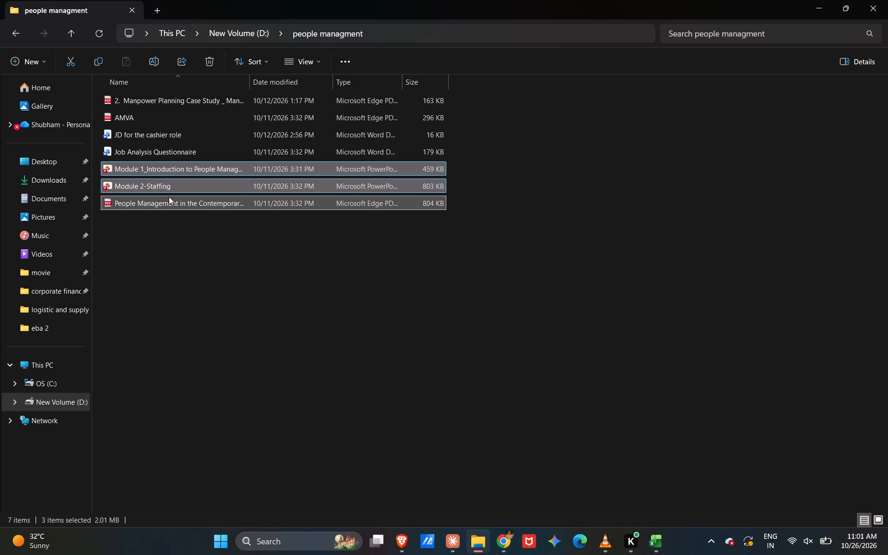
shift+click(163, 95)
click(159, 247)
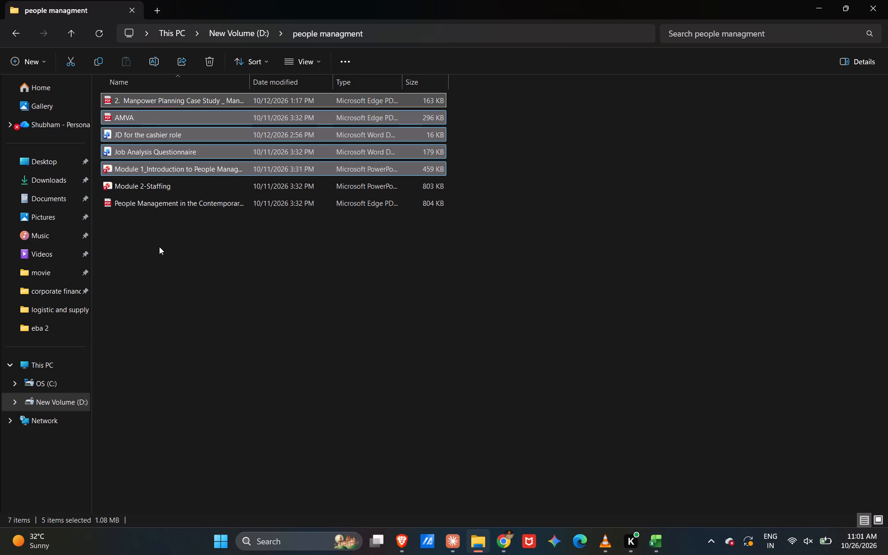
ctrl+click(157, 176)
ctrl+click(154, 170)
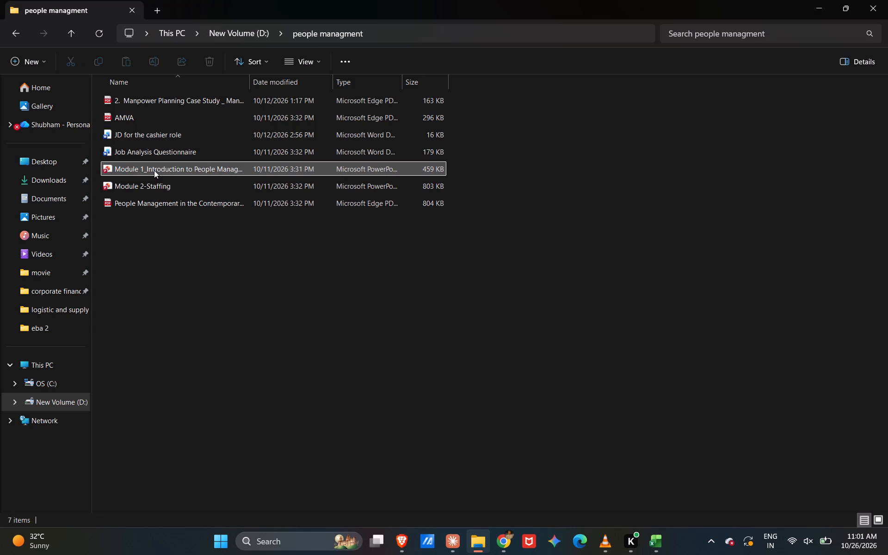
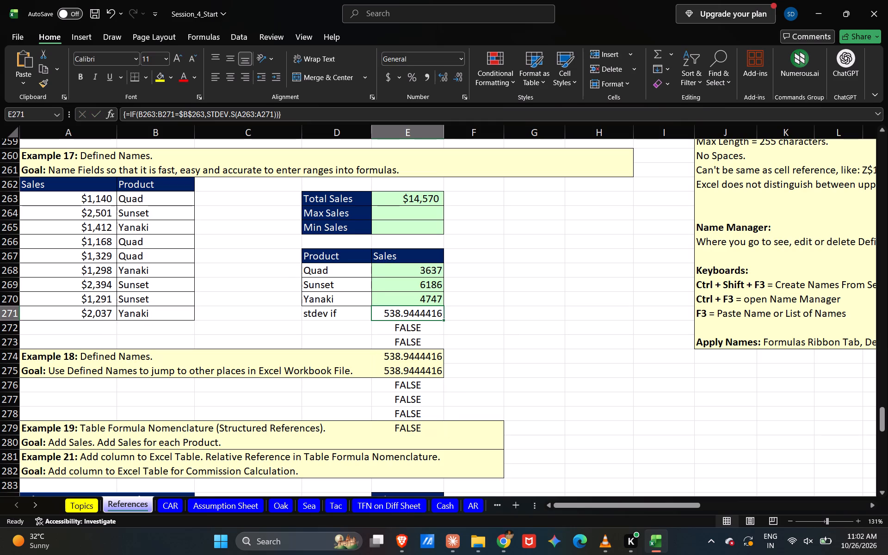
Open the "stdev if" formula in E271 and re-enter it as an array formula.
click(428, 308)
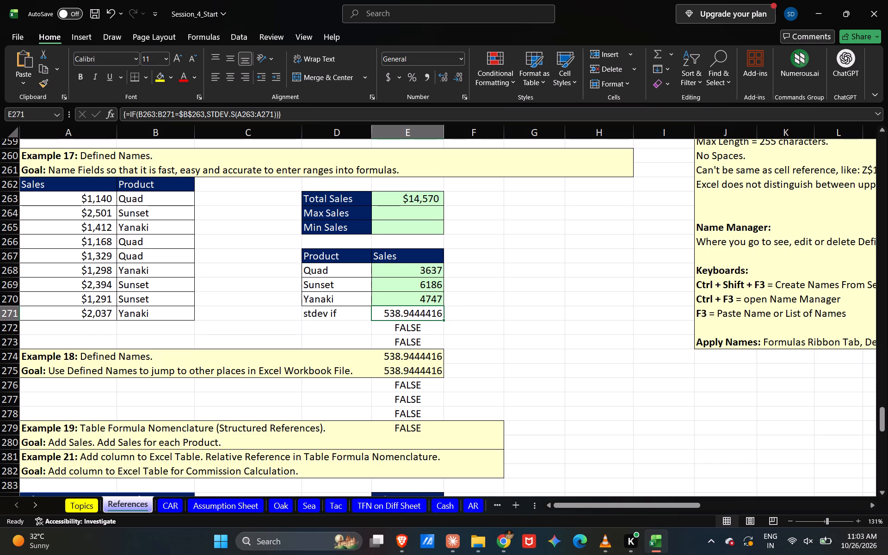
double_click(418, 315)
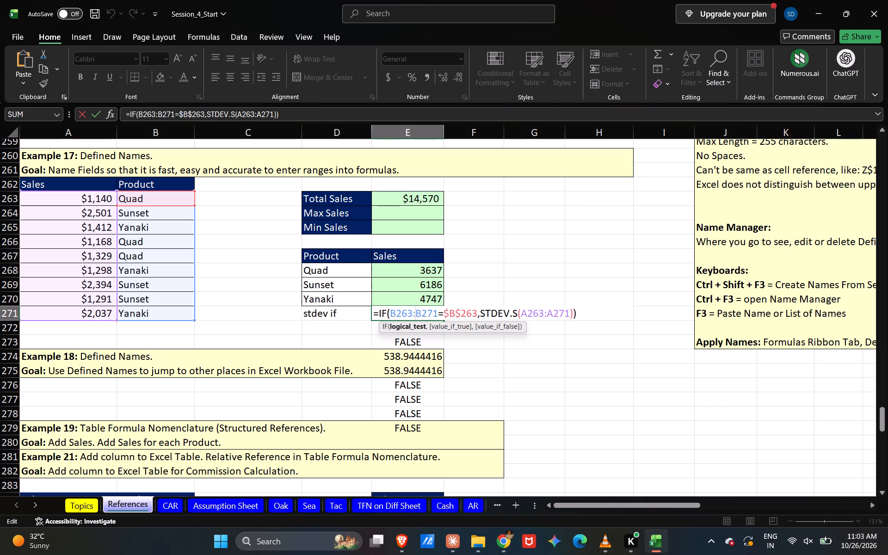
key(ctrl+shift+Return)
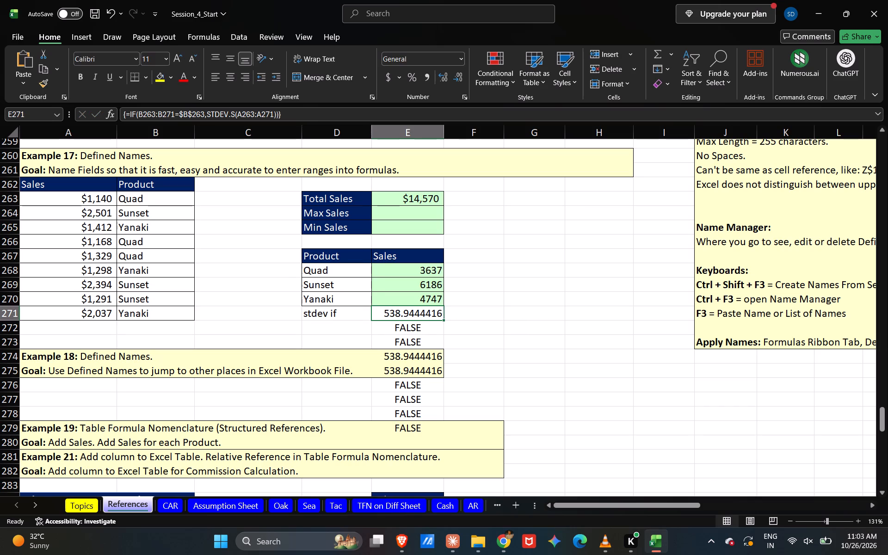
triple_click(424, 311)
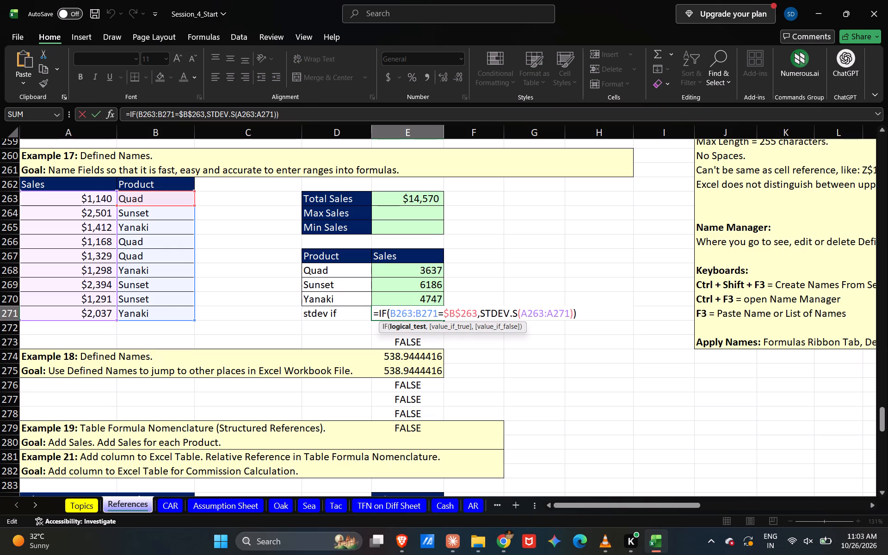
key(ctrl+shift+Return)
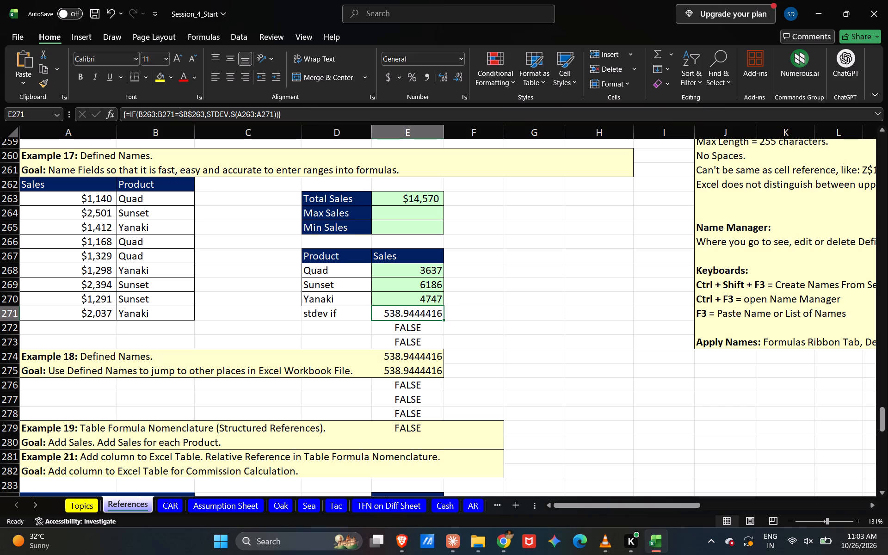
Cut the entire IF/STDEV.S formula text out of cell E271 while editing it.
click(422, 304)
click(422, 309)
double_click(422, 309)
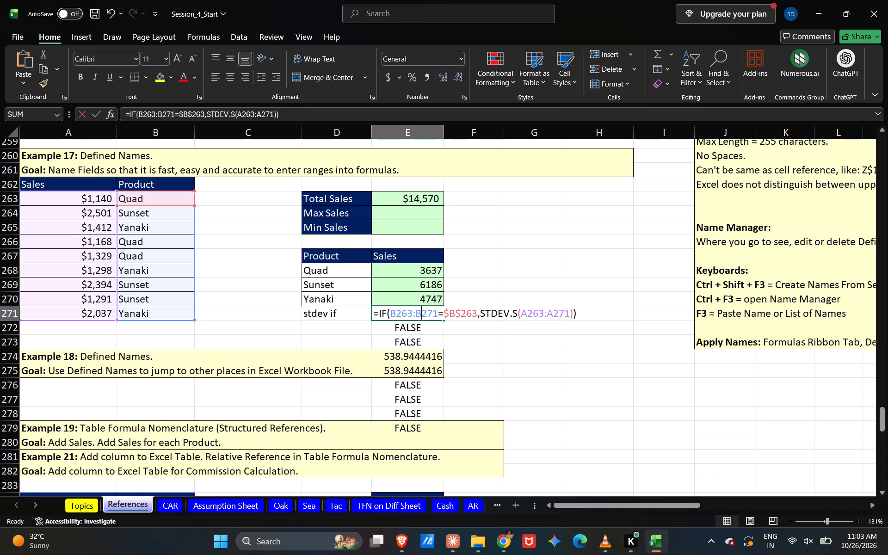
drag(576, 315, 373, 317)
key(ctrl+x)
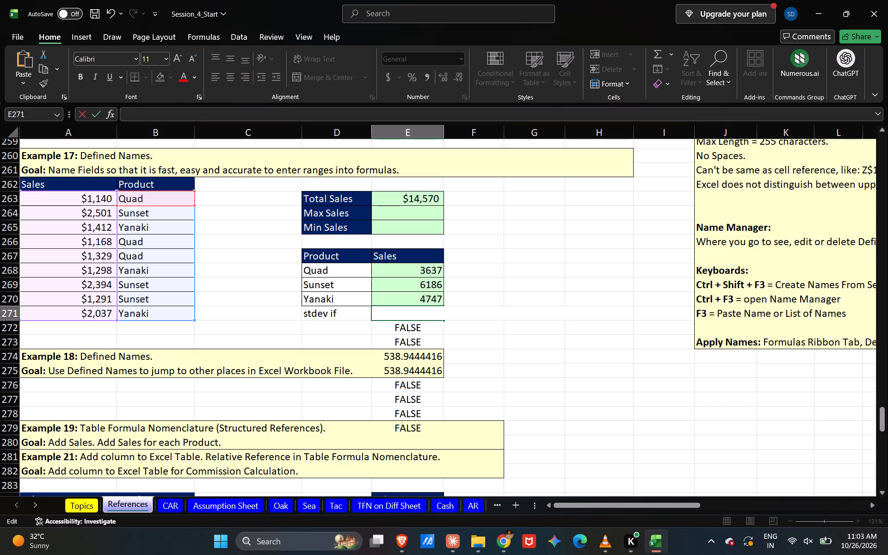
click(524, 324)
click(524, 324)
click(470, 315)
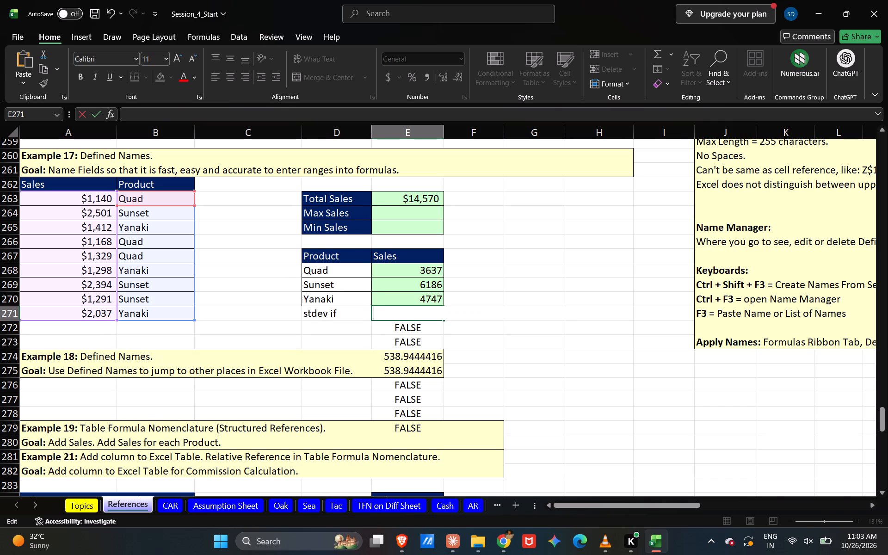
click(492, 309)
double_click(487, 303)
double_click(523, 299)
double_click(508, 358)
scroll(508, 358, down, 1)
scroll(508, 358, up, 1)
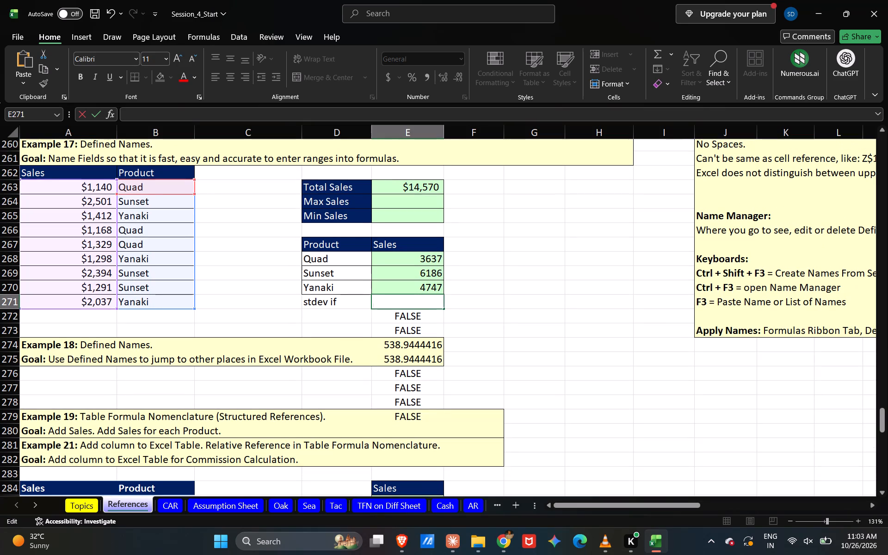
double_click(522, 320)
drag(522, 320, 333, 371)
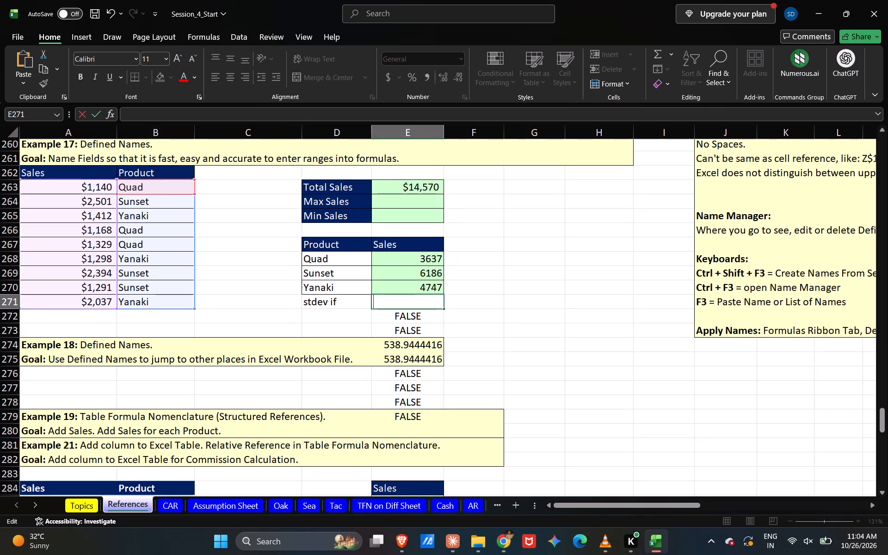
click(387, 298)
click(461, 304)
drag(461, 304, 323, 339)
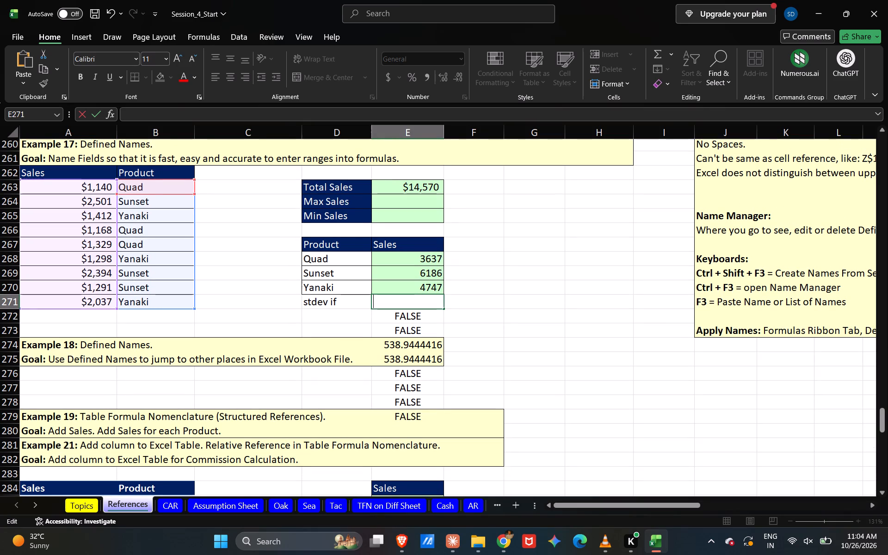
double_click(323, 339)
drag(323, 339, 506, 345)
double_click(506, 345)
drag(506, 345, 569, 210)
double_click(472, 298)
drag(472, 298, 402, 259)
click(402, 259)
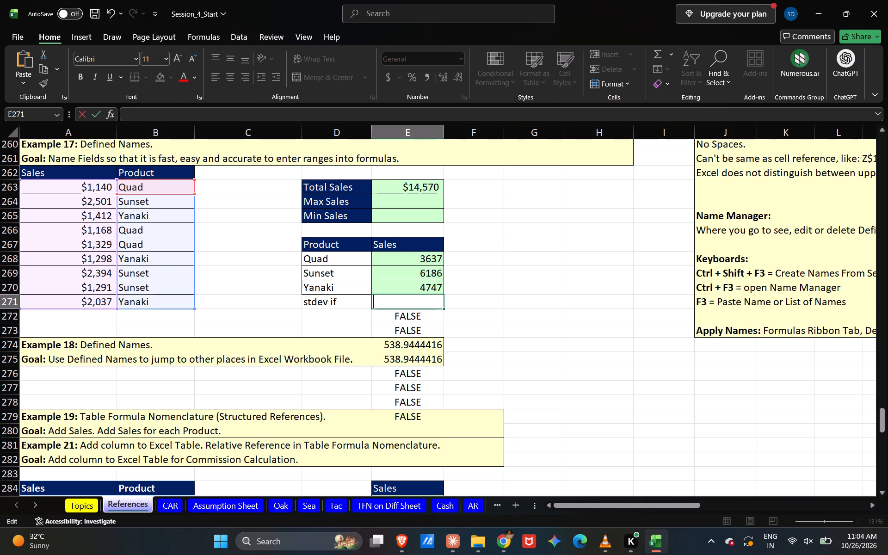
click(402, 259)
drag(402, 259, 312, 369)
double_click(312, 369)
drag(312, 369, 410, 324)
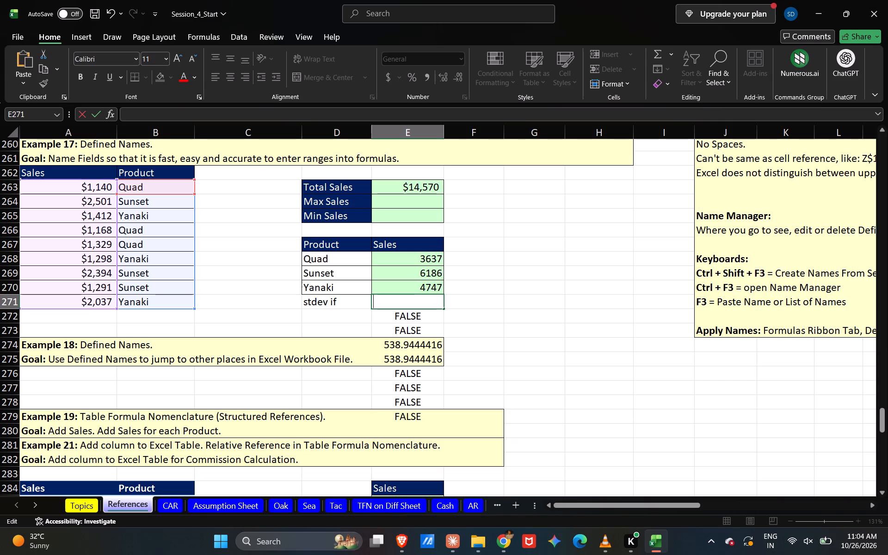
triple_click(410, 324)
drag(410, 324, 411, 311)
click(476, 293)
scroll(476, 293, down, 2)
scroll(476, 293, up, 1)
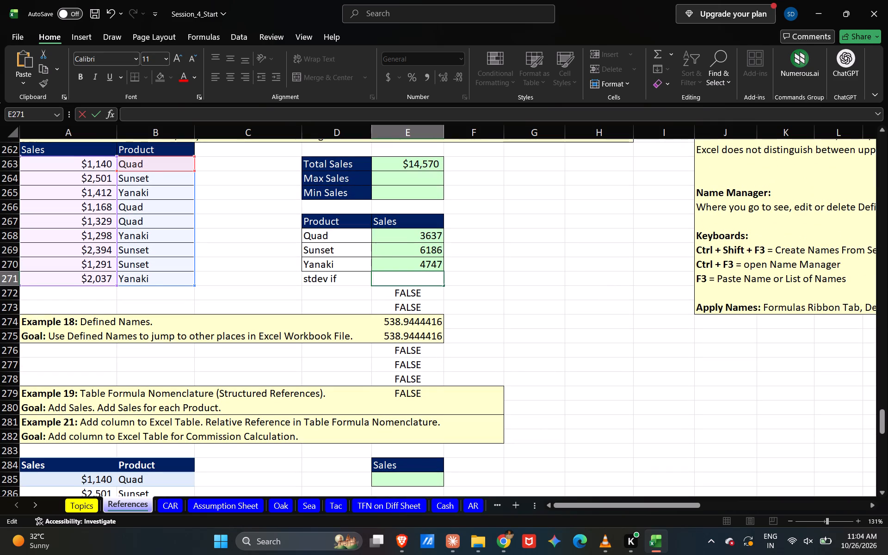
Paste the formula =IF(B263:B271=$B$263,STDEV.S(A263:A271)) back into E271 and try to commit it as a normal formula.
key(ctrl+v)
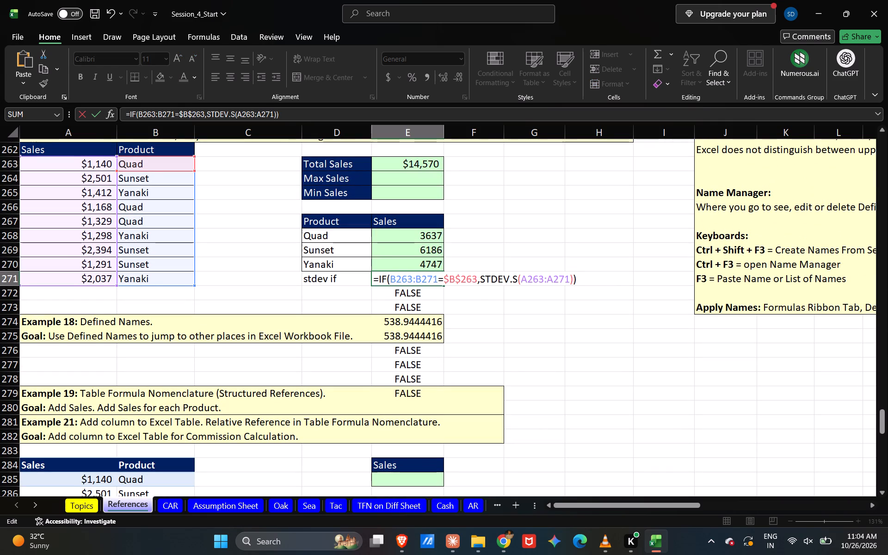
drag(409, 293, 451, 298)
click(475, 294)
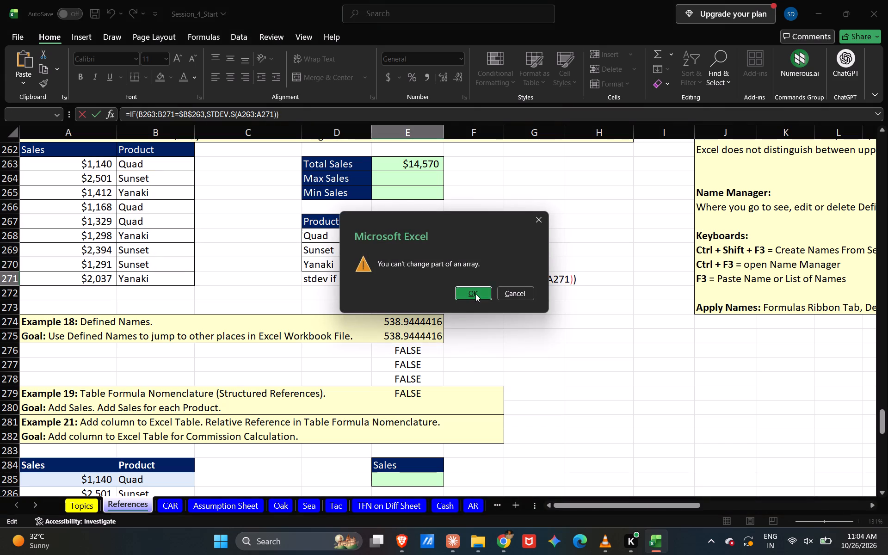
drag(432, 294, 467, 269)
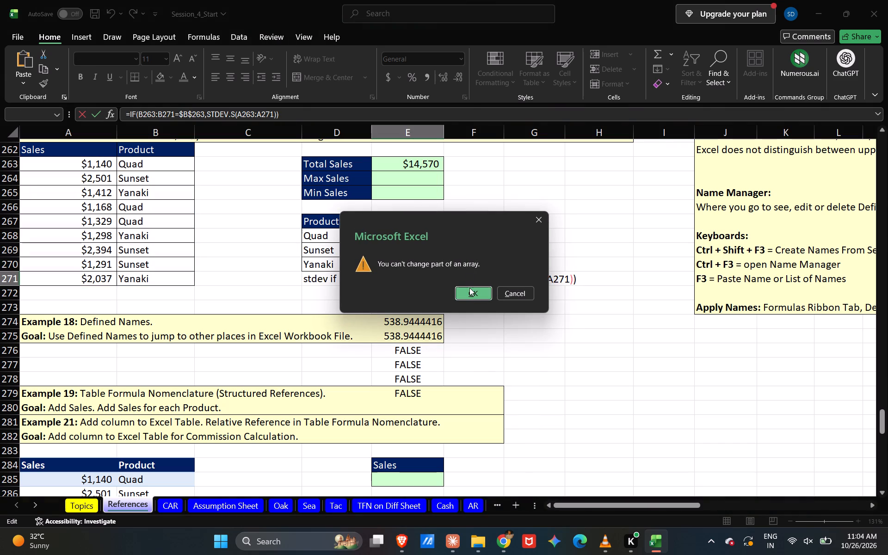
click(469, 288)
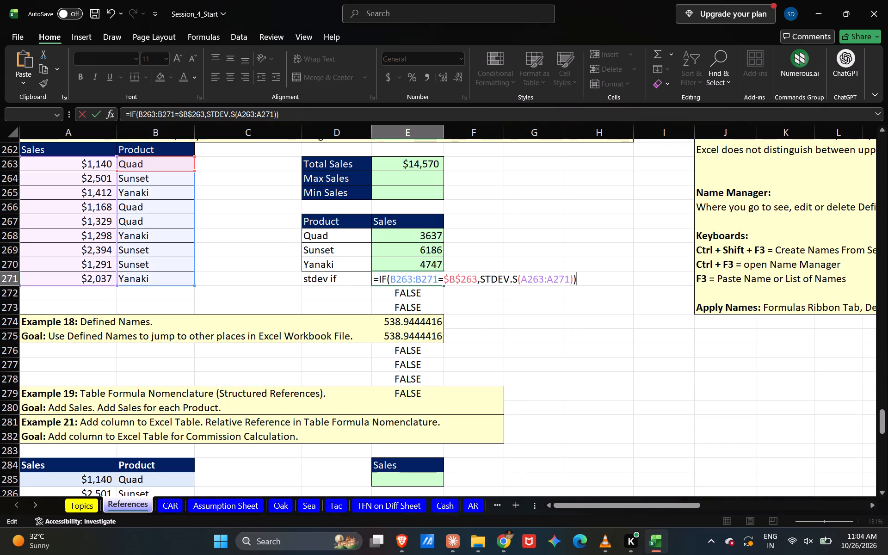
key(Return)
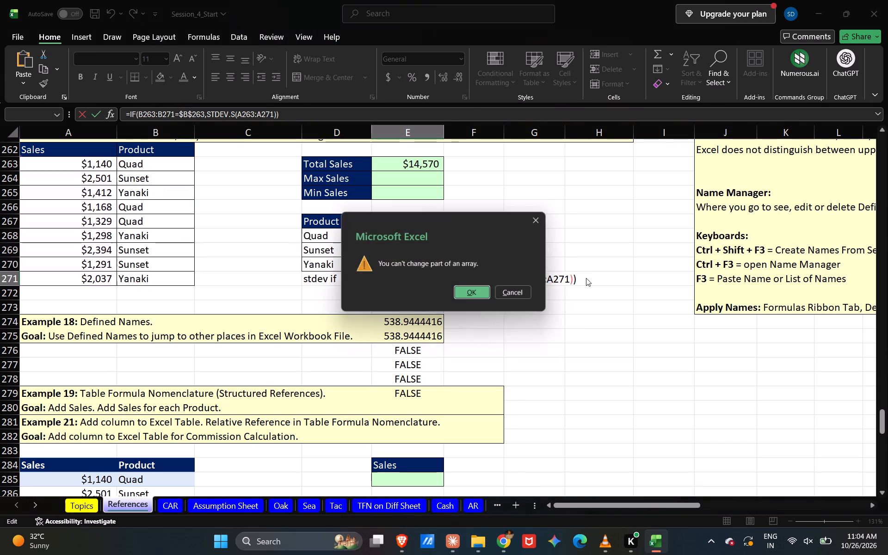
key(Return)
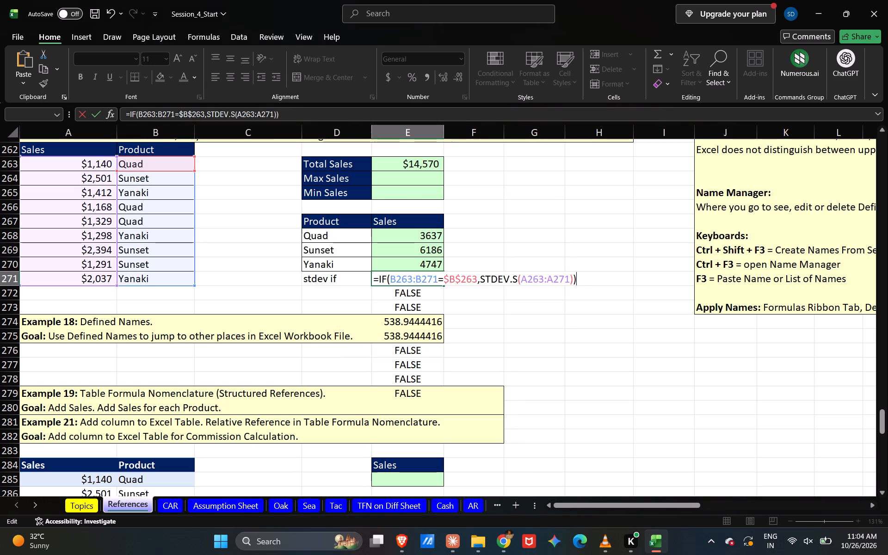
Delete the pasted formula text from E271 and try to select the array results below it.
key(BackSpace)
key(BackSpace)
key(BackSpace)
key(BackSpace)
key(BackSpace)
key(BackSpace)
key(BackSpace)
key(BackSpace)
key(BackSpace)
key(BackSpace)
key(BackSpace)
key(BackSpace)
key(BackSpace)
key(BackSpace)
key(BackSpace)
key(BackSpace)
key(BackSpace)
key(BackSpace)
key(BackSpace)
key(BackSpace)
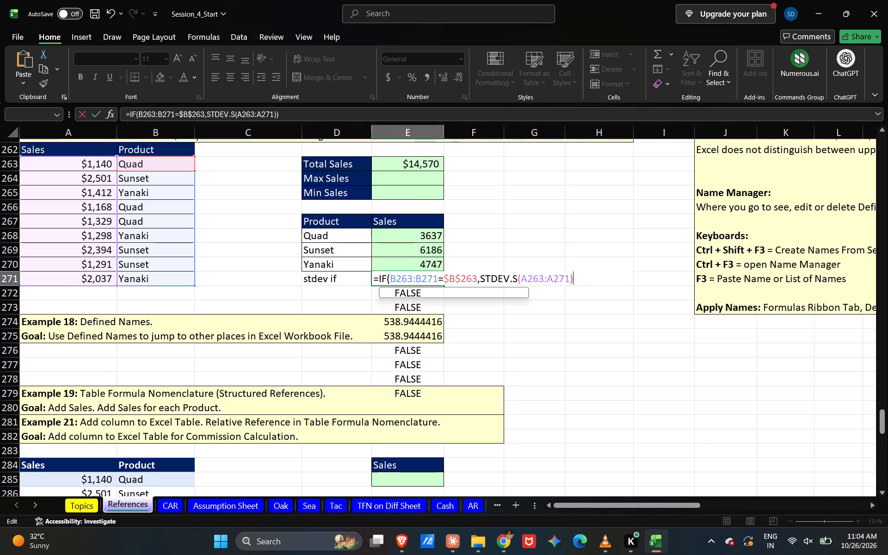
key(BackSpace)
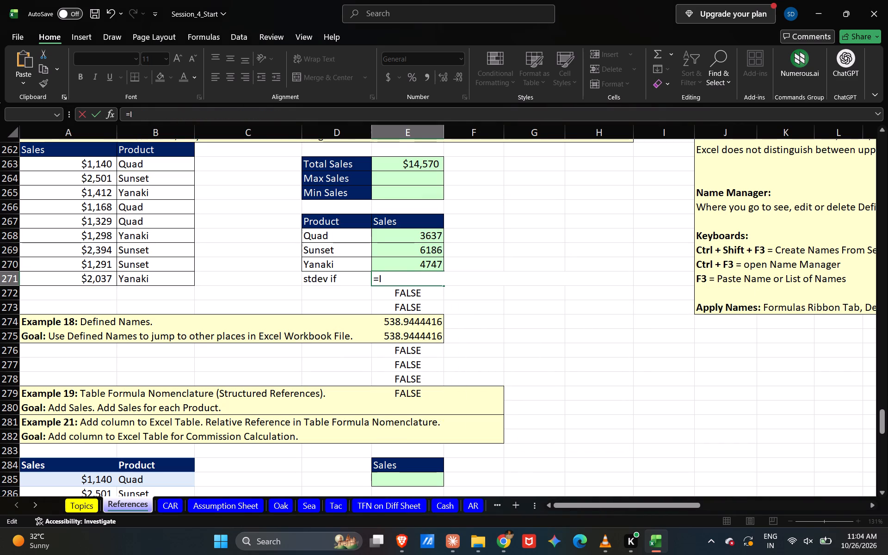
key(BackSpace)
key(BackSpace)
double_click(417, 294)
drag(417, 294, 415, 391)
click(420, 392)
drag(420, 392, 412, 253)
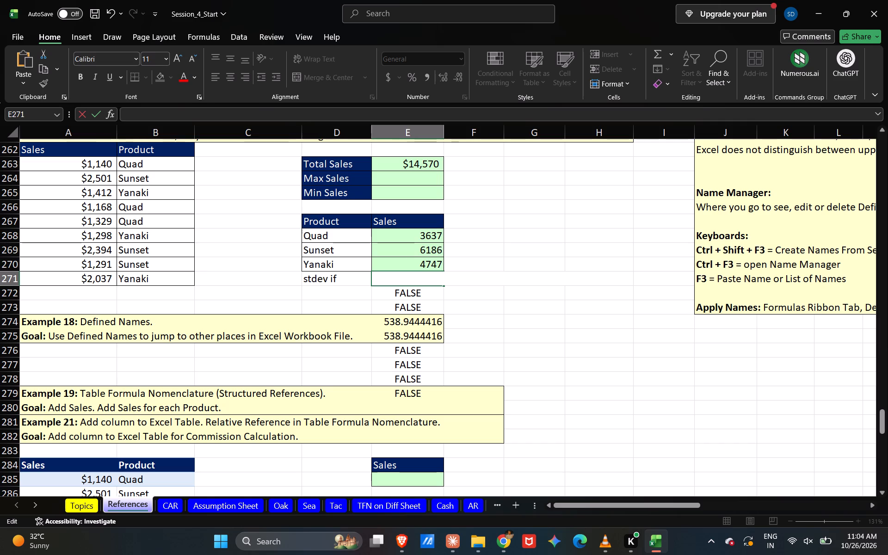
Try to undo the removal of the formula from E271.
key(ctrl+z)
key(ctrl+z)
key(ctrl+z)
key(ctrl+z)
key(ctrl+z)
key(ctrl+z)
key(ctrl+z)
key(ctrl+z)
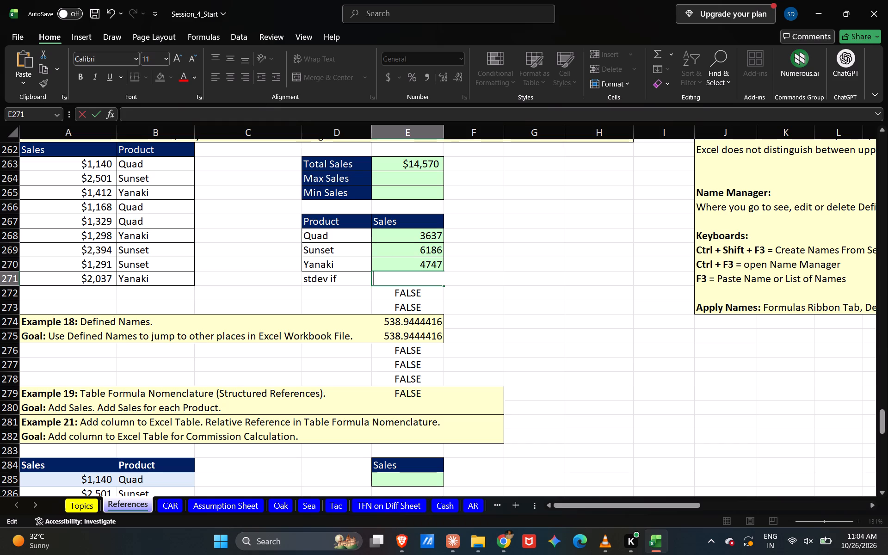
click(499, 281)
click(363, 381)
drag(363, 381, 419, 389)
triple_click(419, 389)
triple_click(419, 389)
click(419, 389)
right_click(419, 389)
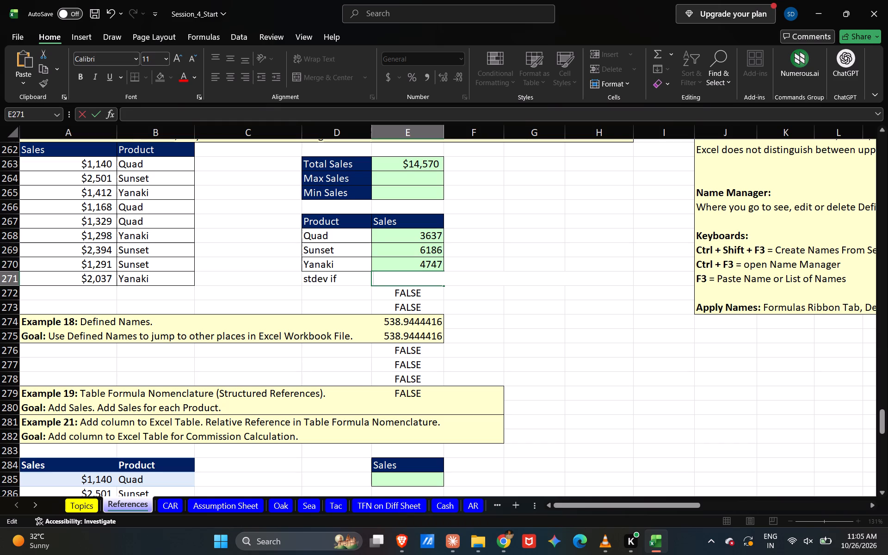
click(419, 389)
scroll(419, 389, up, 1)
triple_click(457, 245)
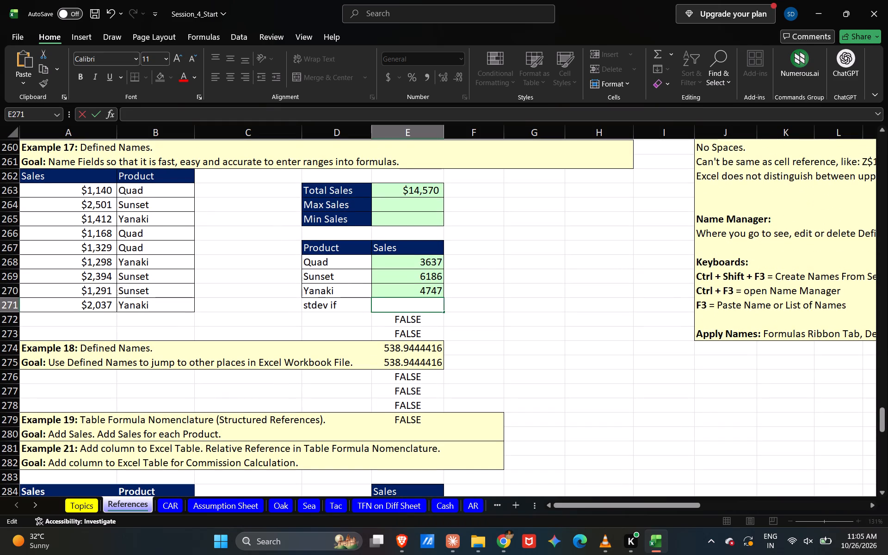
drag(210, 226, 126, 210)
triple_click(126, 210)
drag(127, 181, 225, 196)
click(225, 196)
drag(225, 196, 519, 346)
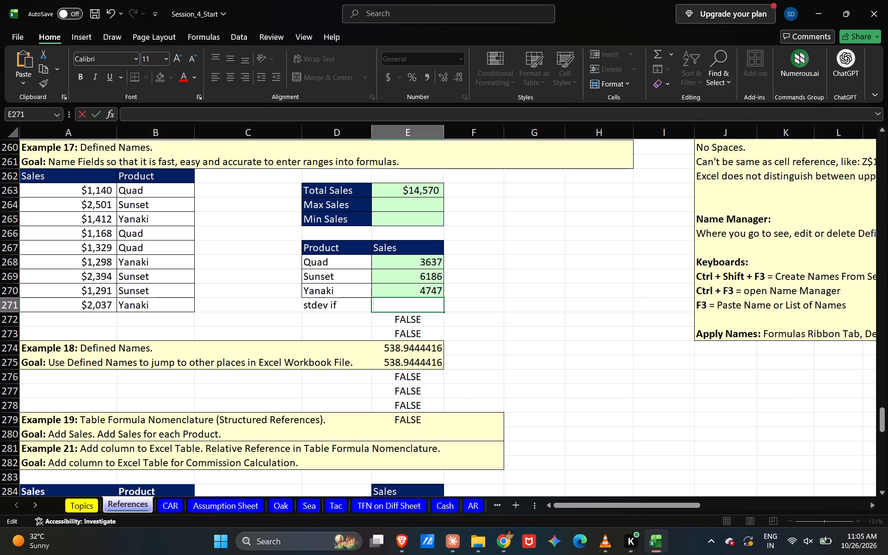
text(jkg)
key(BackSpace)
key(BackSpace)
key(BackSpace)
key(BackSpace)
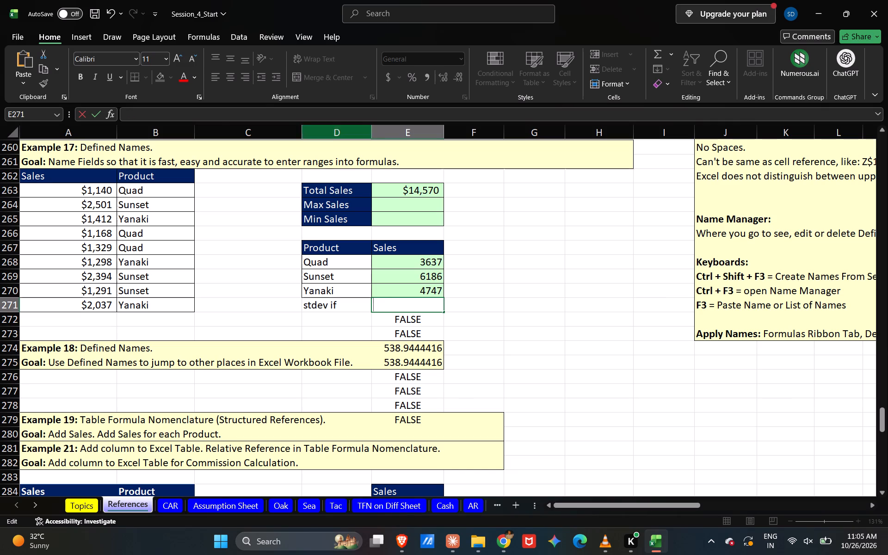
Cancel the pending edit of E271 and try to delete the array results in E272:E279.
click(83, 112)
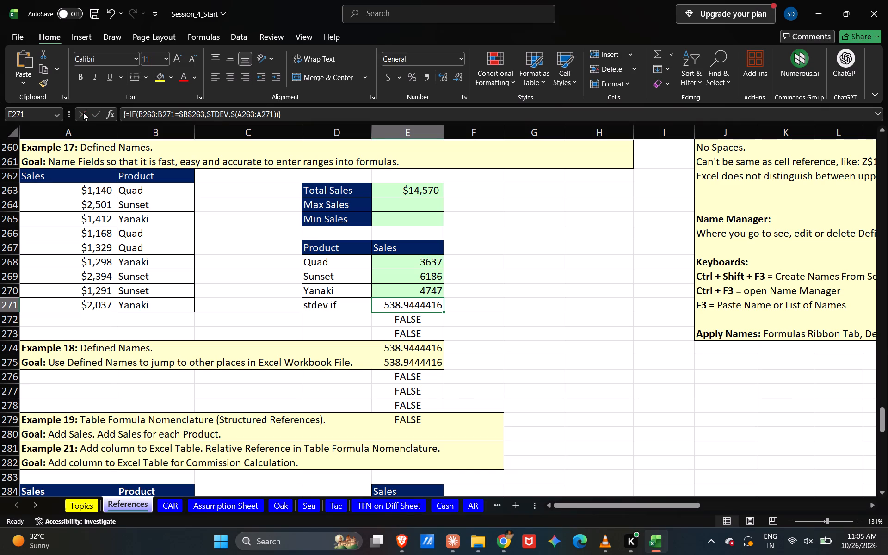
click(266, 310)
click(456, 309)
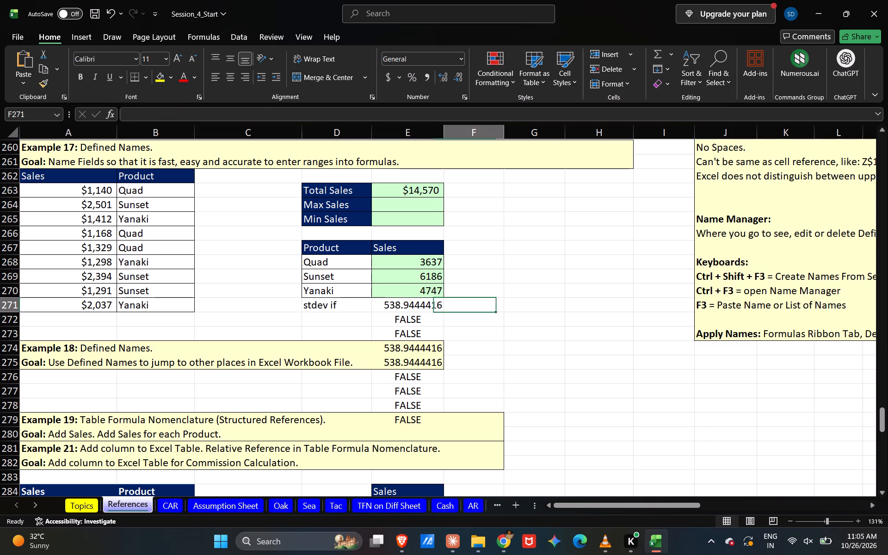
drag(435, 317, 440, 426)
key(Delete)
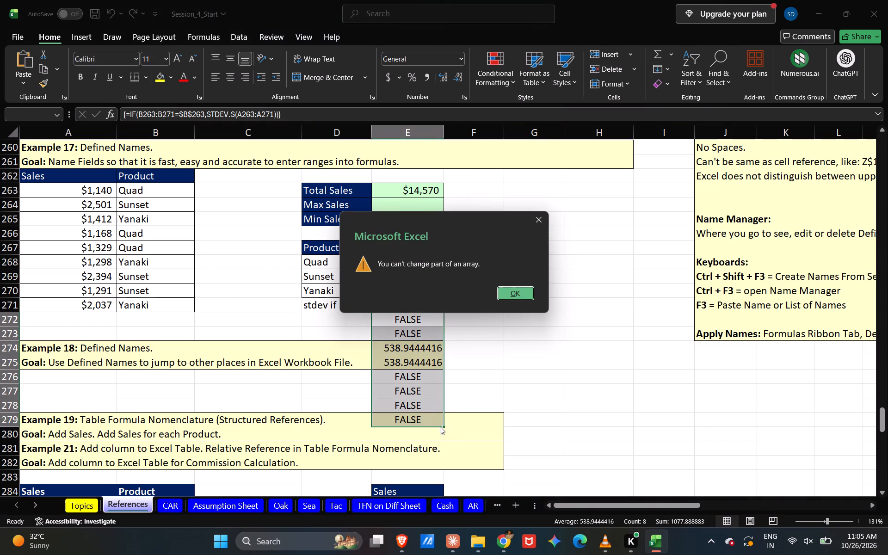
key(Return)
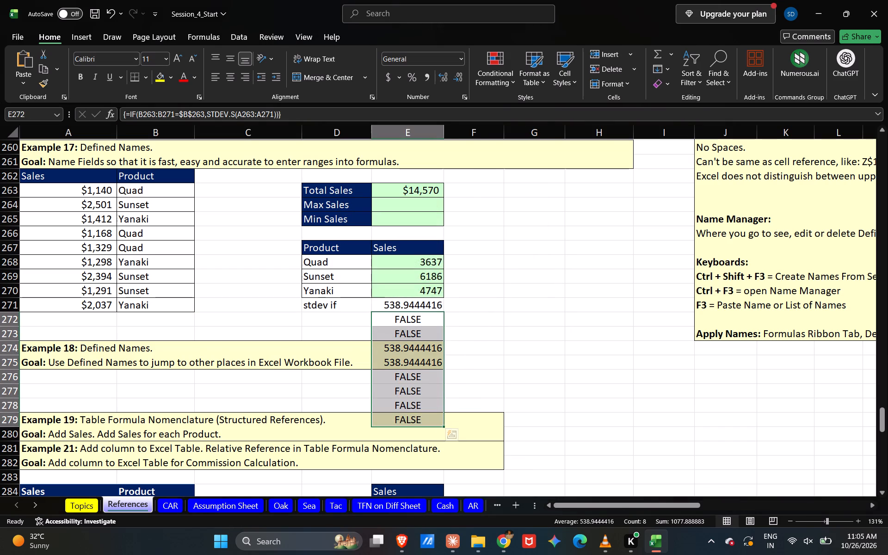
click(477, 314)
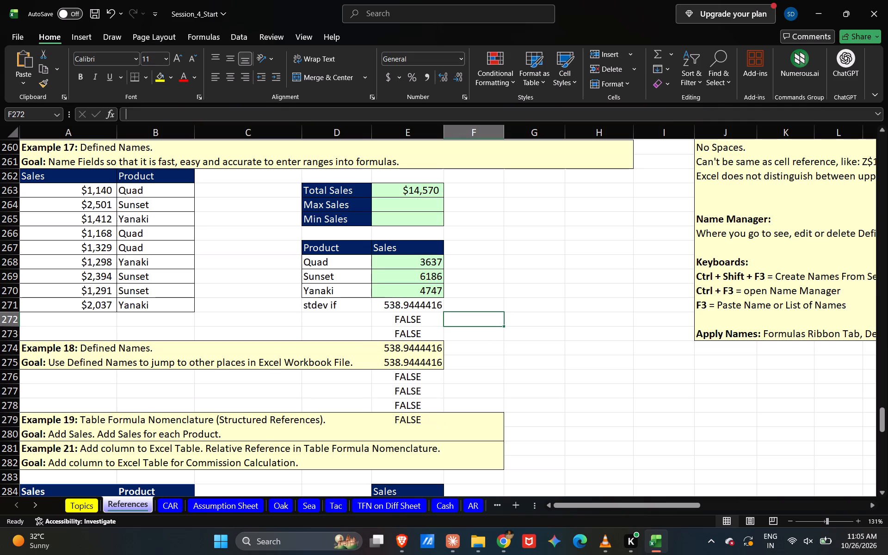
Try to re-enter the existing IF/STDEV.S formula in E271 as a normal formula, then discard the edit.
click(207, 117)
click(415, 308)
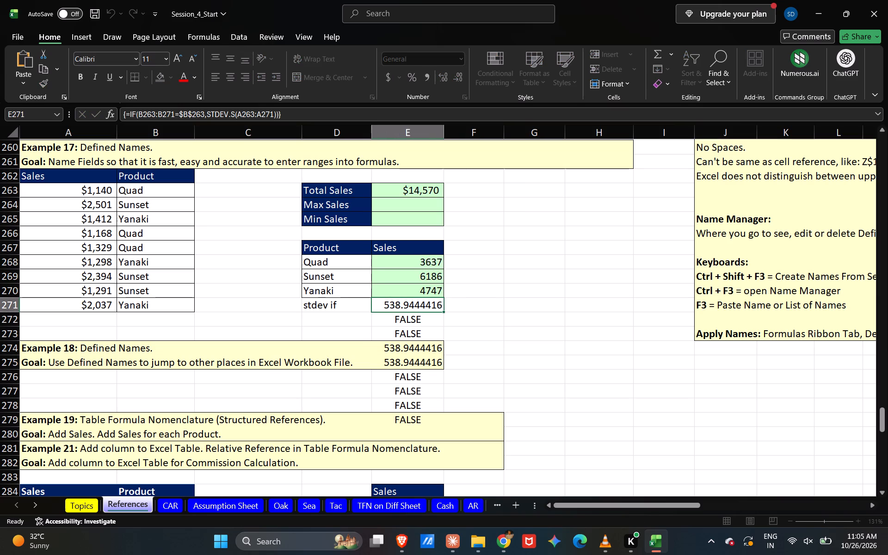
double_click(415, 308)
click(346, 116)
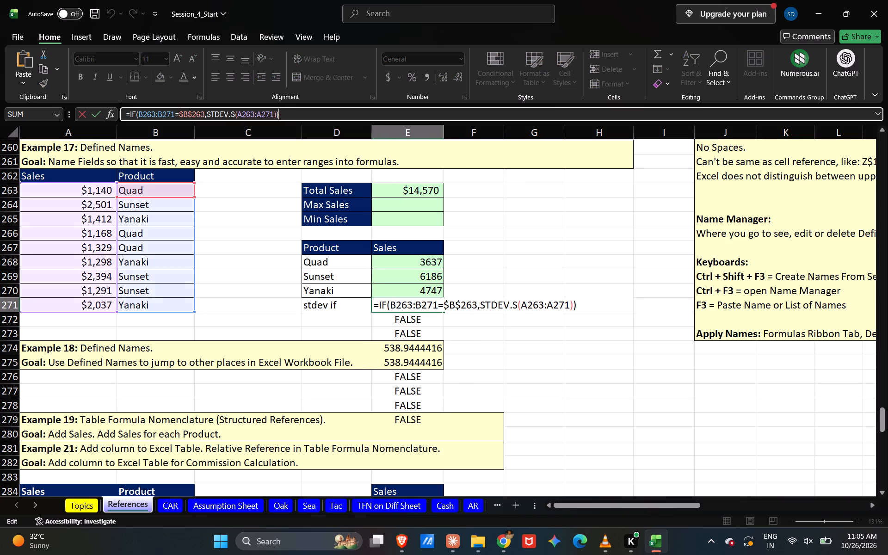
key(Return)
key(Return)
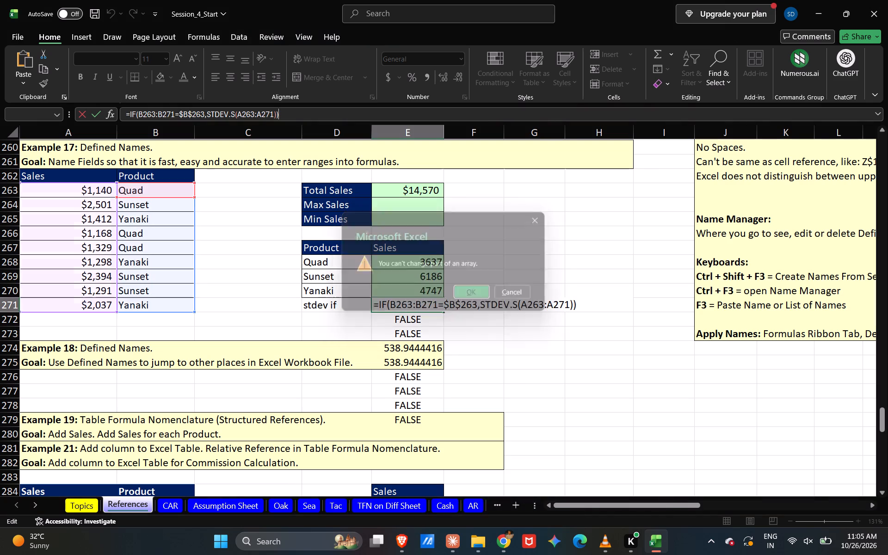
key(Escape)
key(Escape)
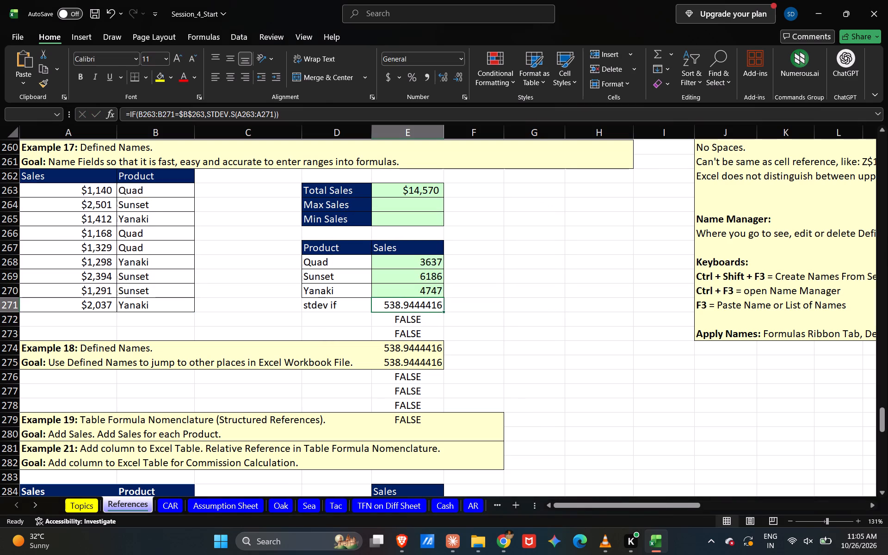
Undo the earlier entries back to before the array formula in E271 and the "stdev if" label in D271.
key(ctrl+z)
key(ctrl+z)
key(ctrl+z)
key(ctrl+z)
key(ctrl+z)
key(ctrl+z)
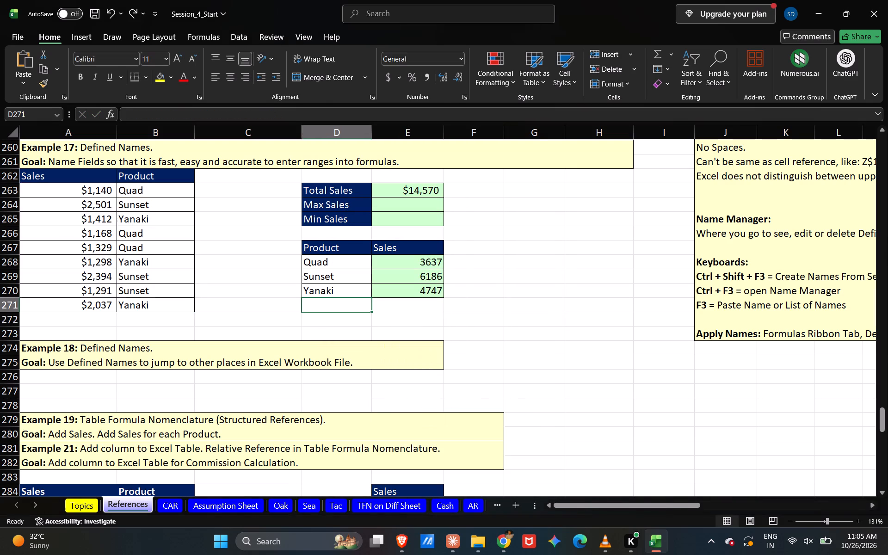
Enter the label "stdev" in cell D271, below Yanaki.
text(stv)
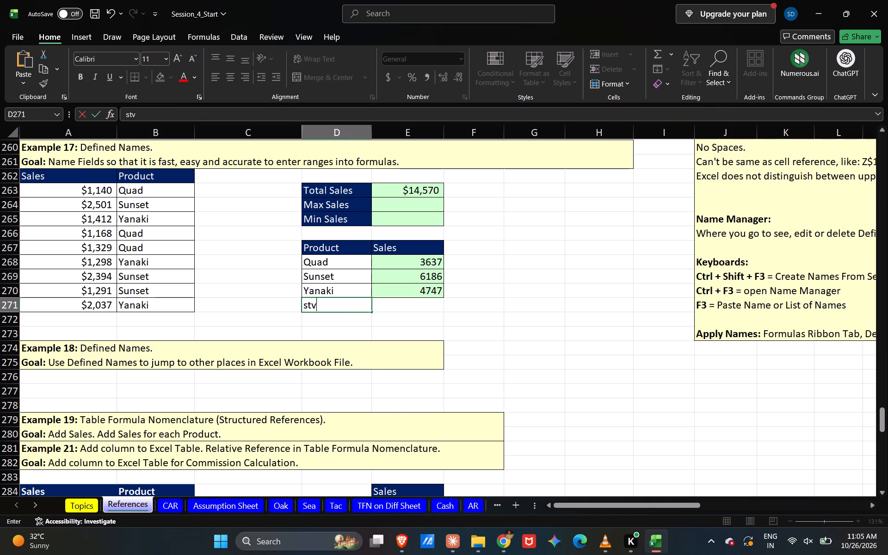
key(BackSpace)
key(d)
text(ev)
key(space)
key(Right)
Enter the formula =STDEV.S(A263:A271) in cell E271 for the Sales values.
key(equal)
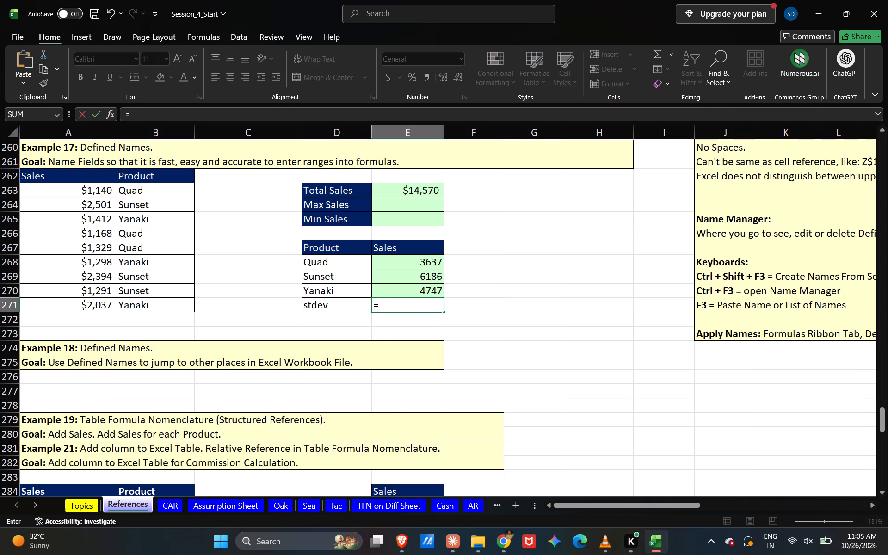
text(st)
key(Down)
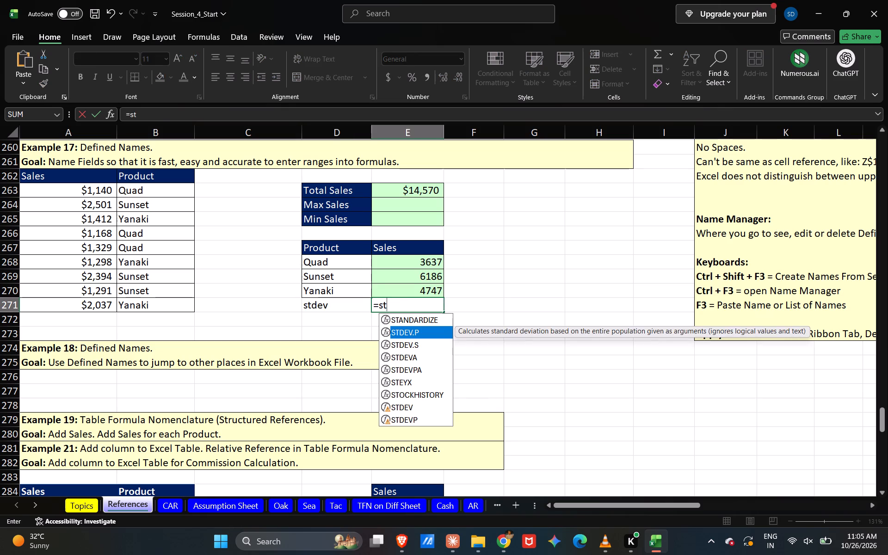
key(Down)
key(Tab)
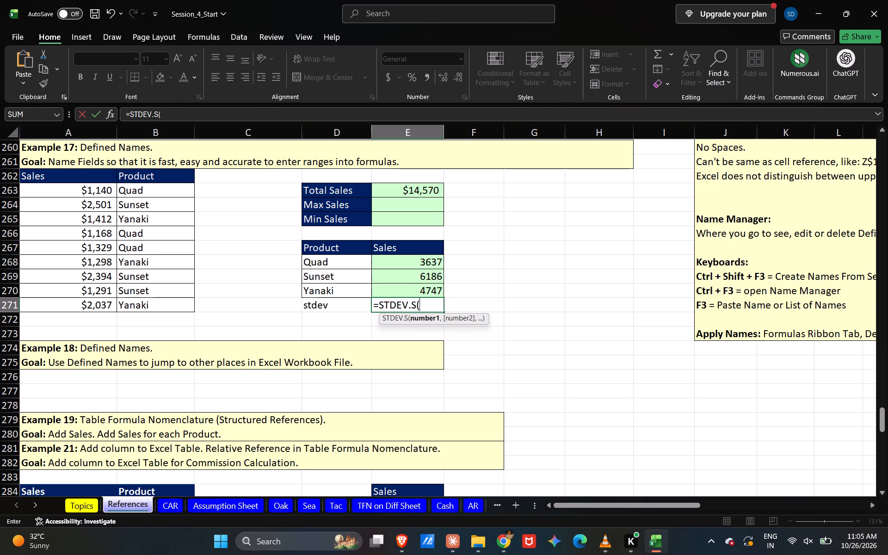
shift+drag(98, 191, 99, 299)
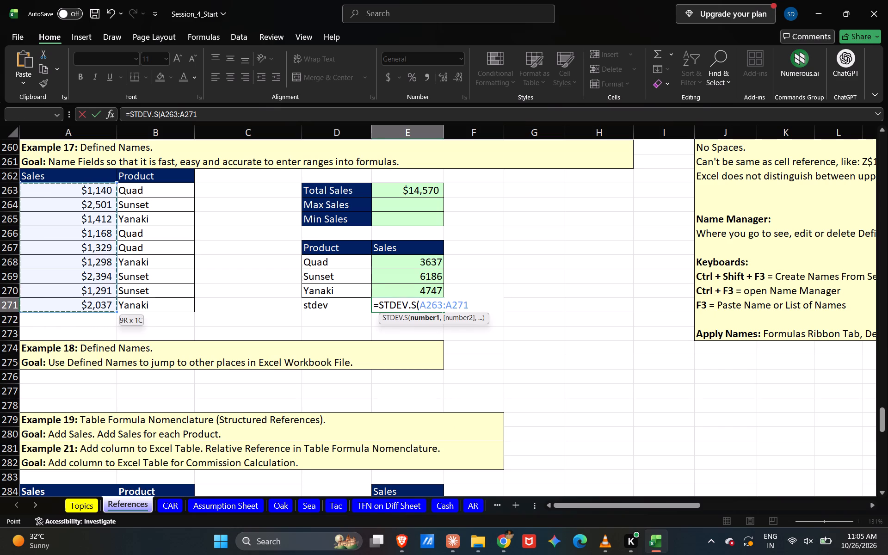
key(shift+parenright)
key(Left)
key(Right)
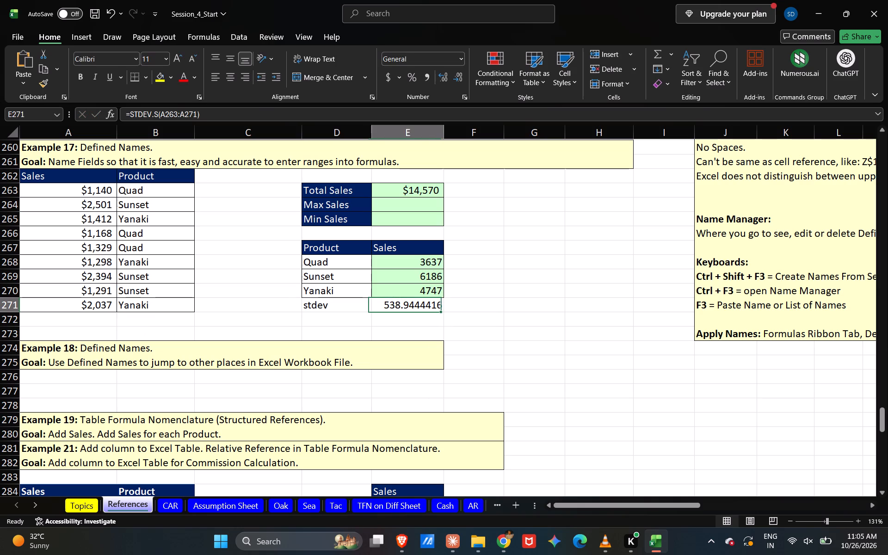
Nest the STDEV.S formula in E271 inside an IF function with the logical test B263:B271=B263.
double_click(419, 307)
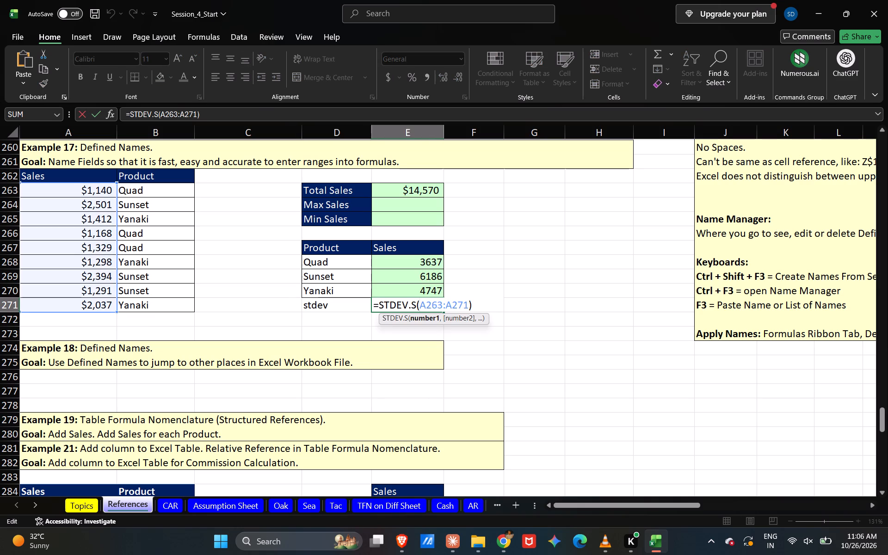
click(380, 303)
click(380, 303)
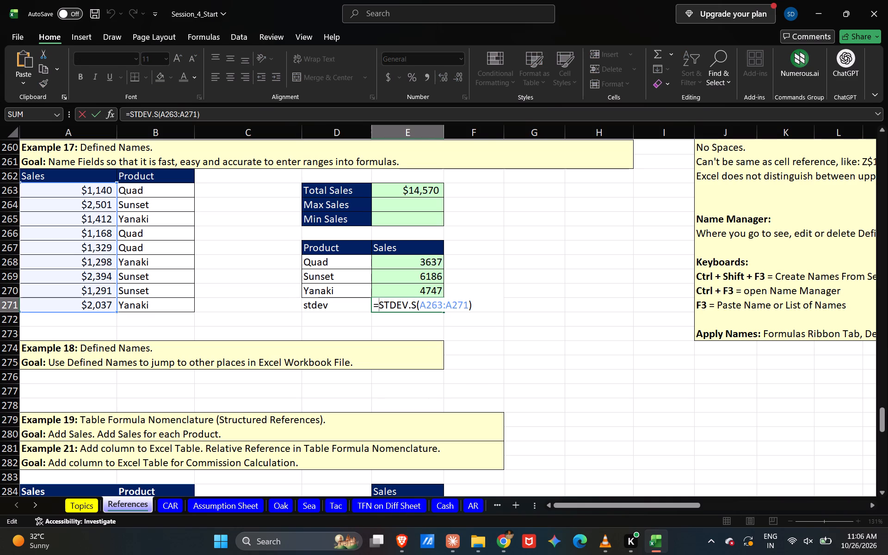
text(if)
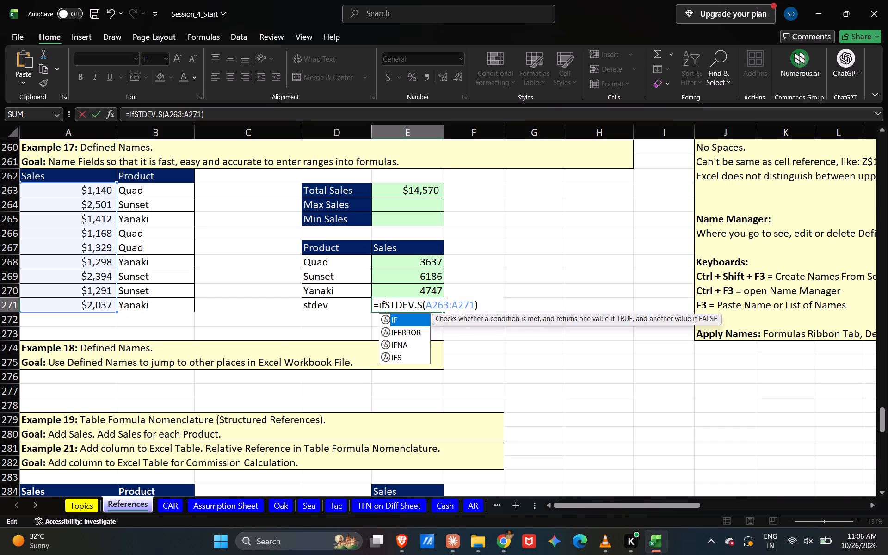
key(Tab)
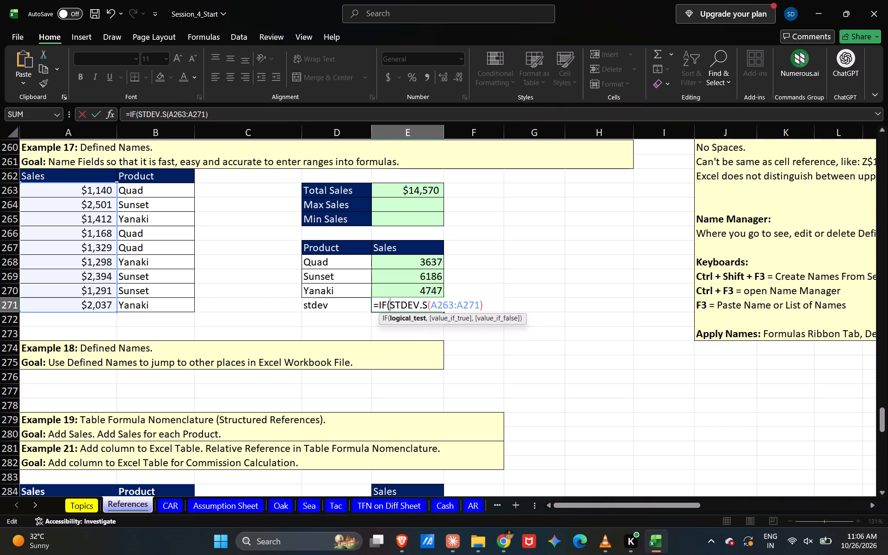
shift+drag(145, 191, 164, 303)
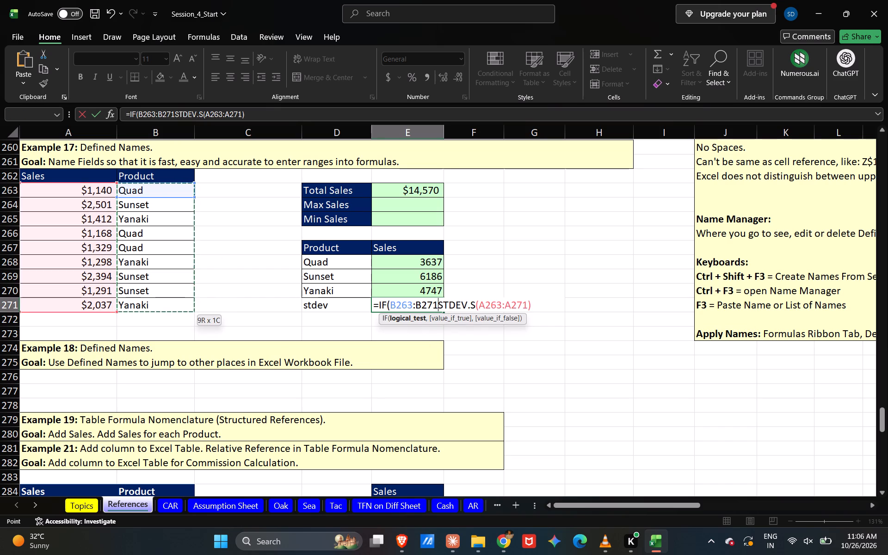
key(equal)
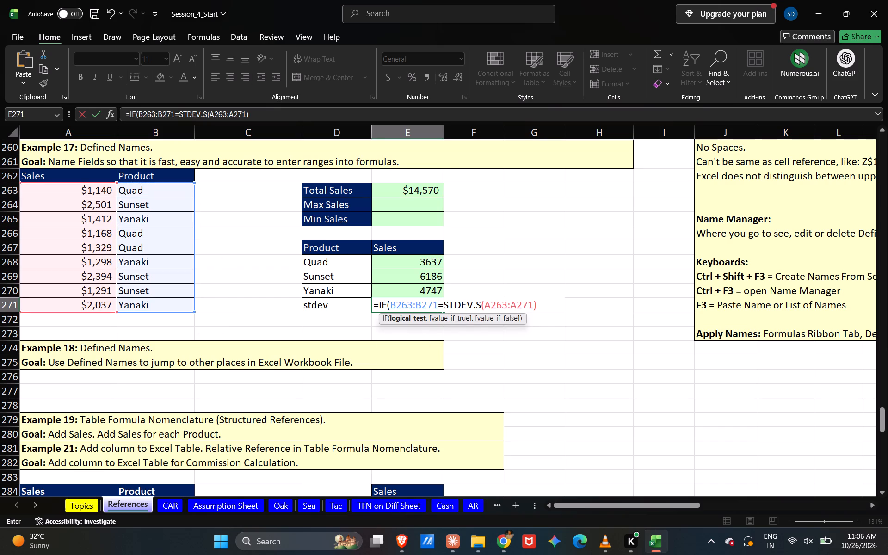
shift+click(168, 191)
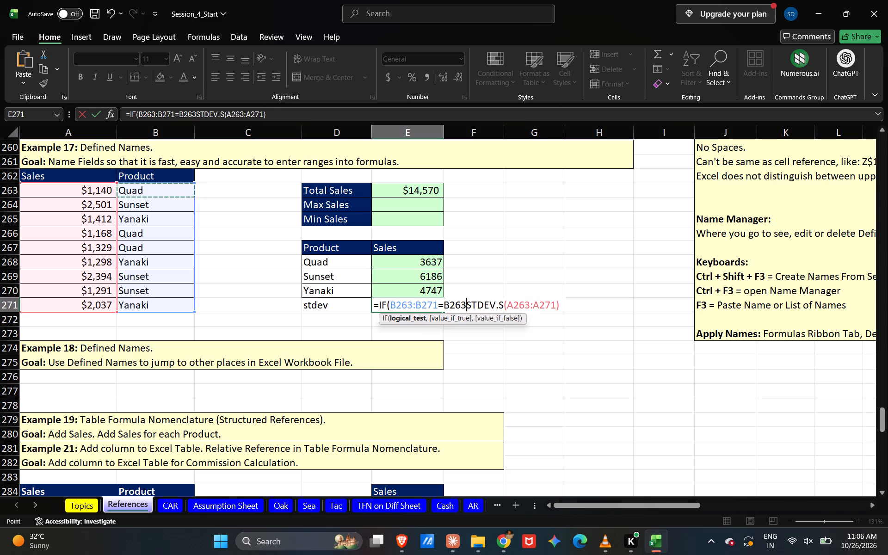
key(comma)
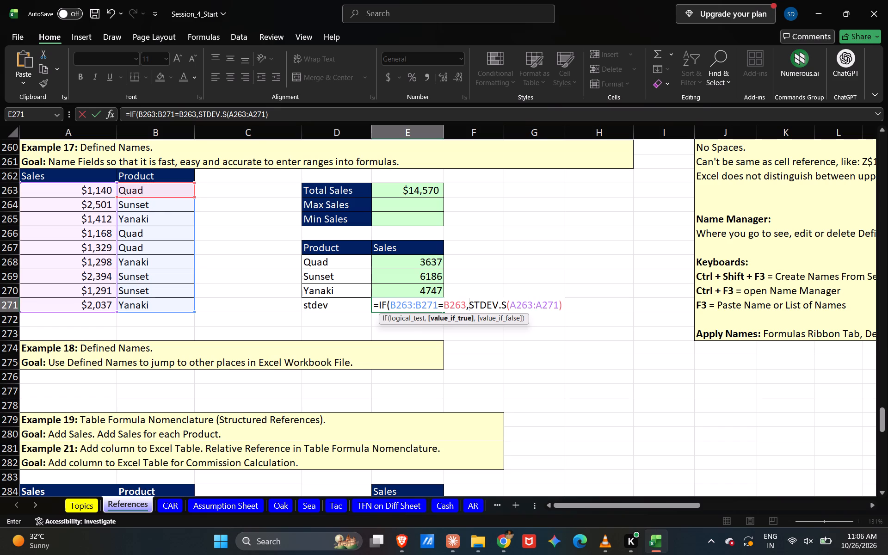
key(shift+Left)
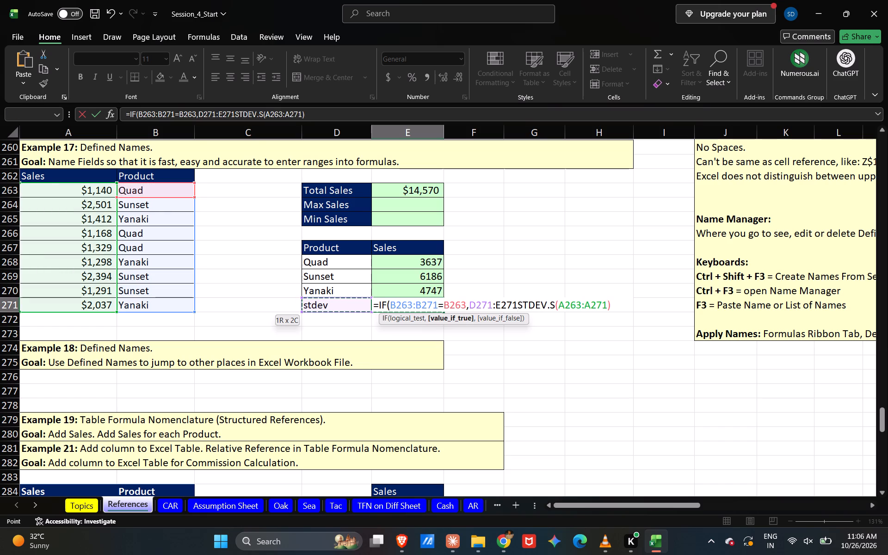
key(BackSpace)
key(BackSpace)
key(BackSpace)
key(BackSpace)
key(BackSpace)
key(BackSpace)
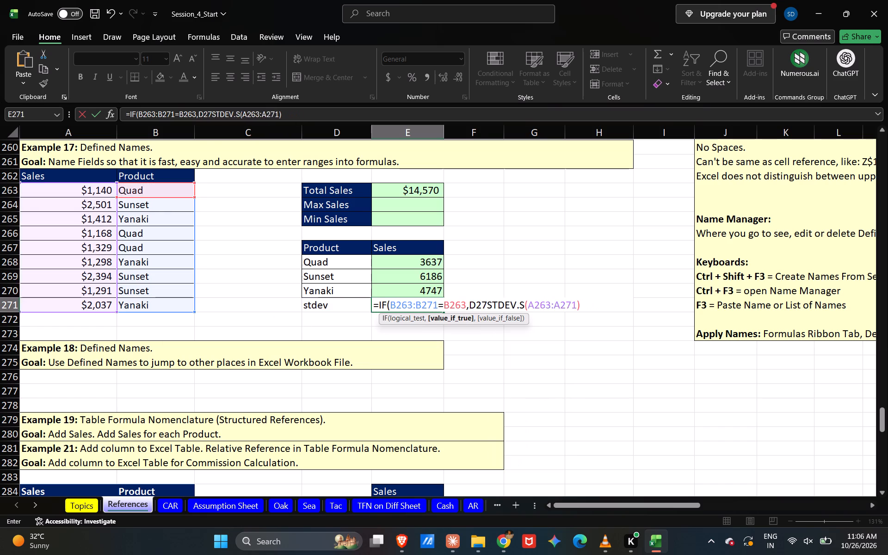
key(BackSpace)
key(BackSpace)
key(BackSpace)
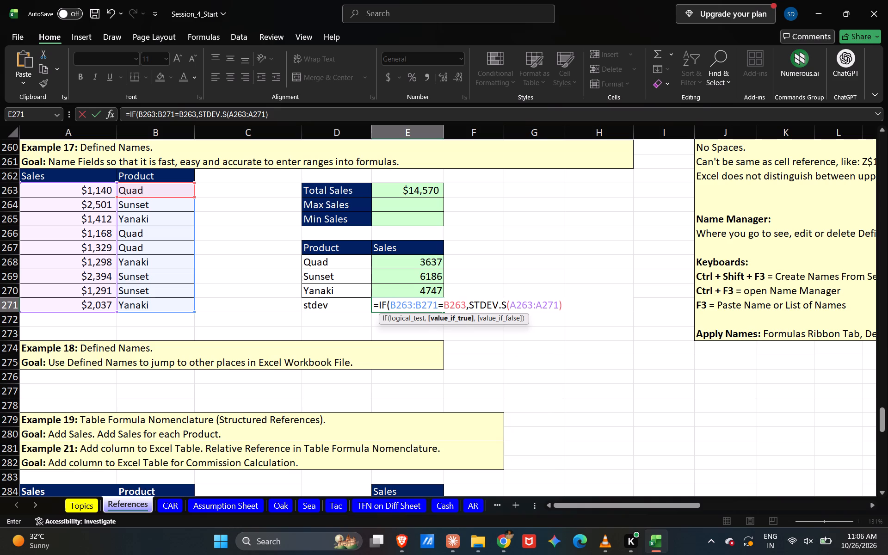
Make the B263 criterion in E271 absolute as $B$263, close the IF function and enter it as an array formula.
click(449, 305)
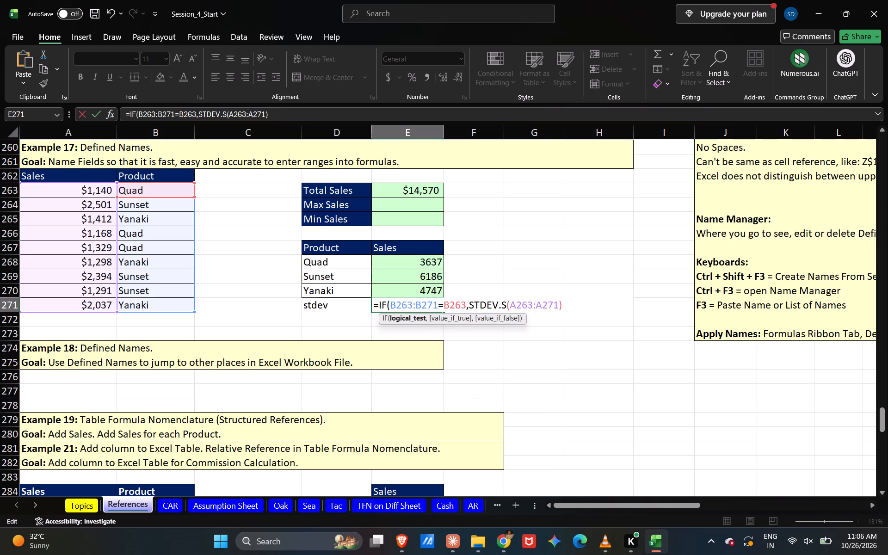
key(shift+dollar)
key(Left)
key(Left)
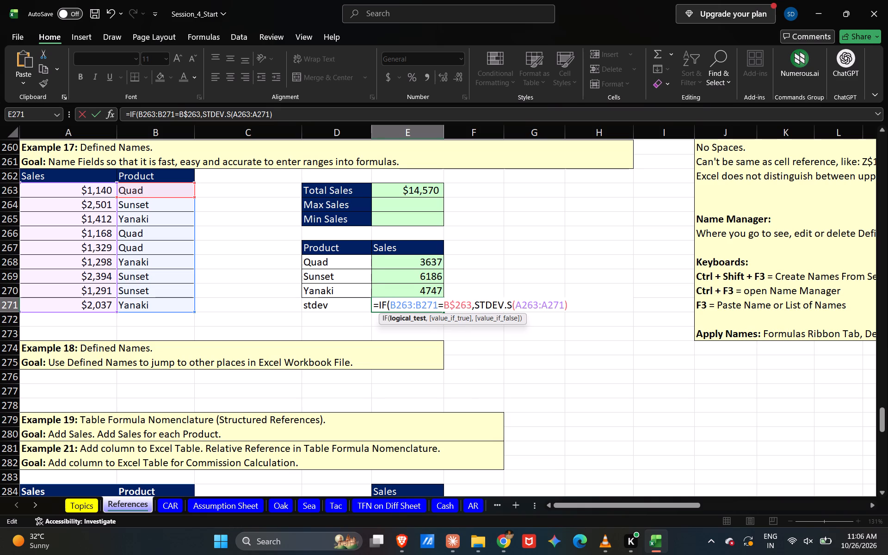
key(shift+dollar)
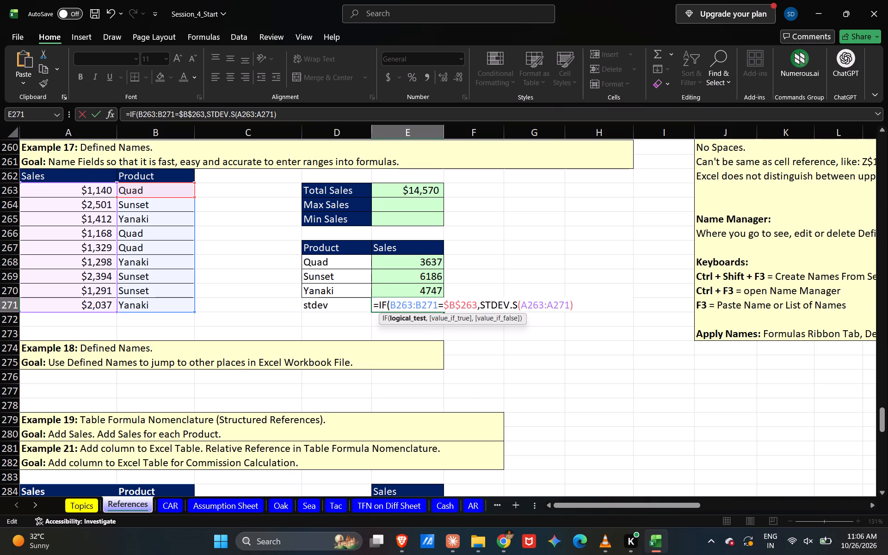
click(581, 311)
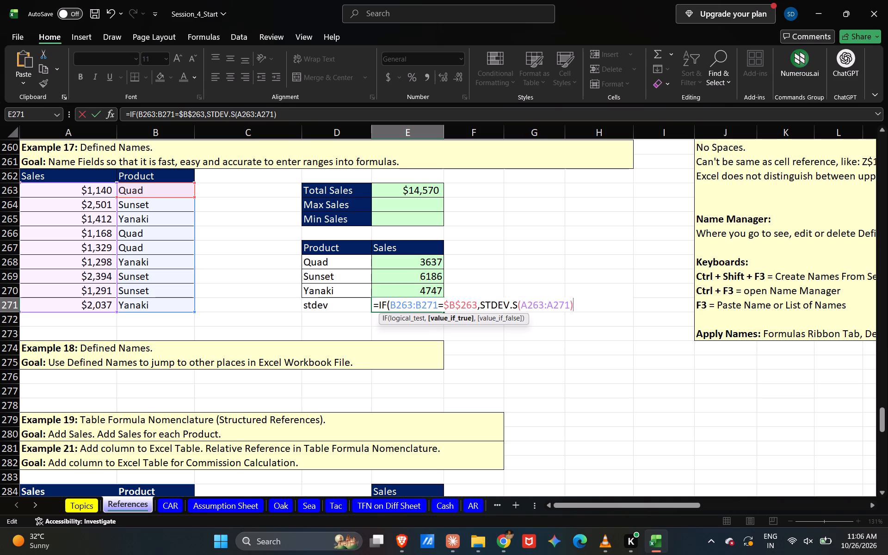
key(shift+parenright)
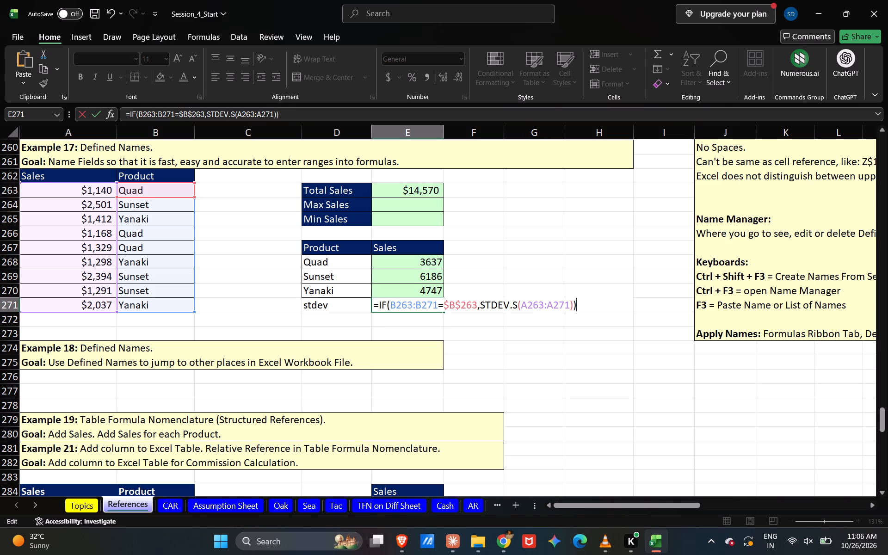
key(ctrl+shift+Return)
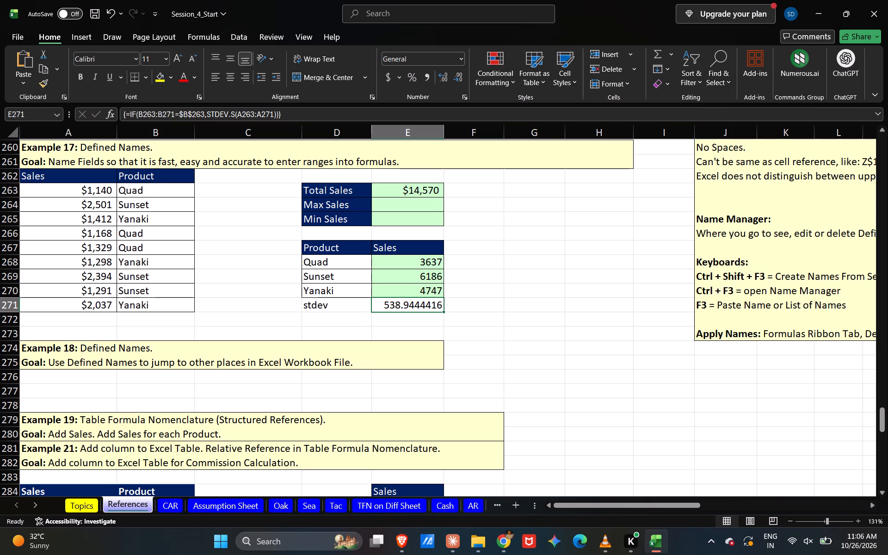
Enter the label "var if" in cell D272, below stdev.
click(315, 321)
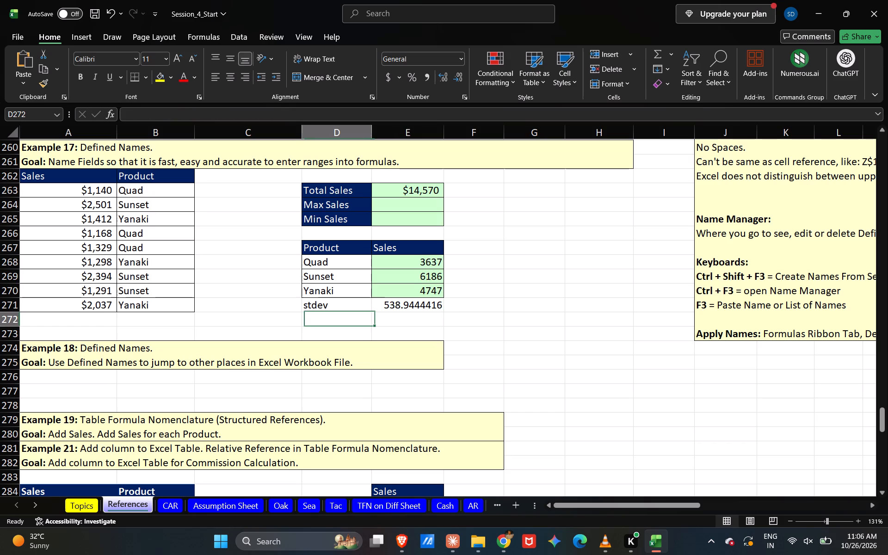
text(var if)
key(space)
key(Right)
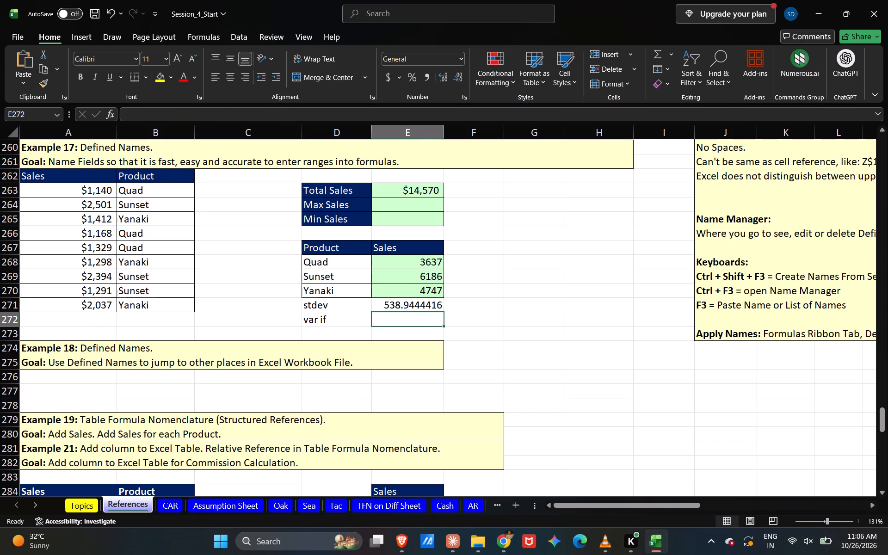
Write the formula =VAR.S(A263:A271) in cell E272 for the Sales values.
text(var)
key(BackSpace)
key(BackSpace)
key(BackSpace)
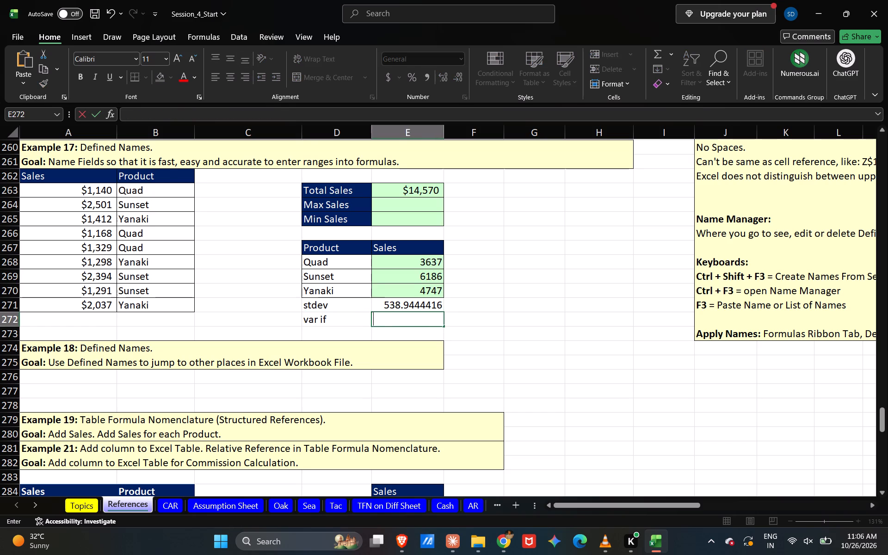
key(equal)
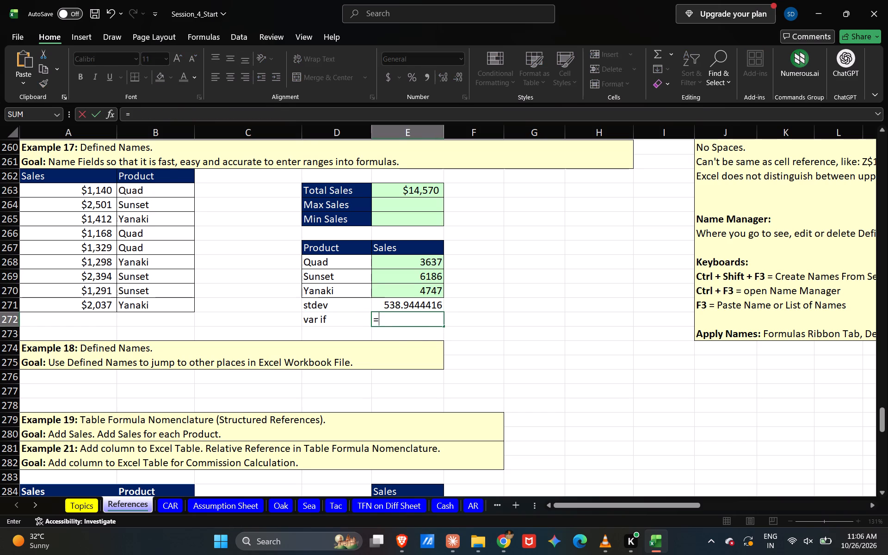
text(var)
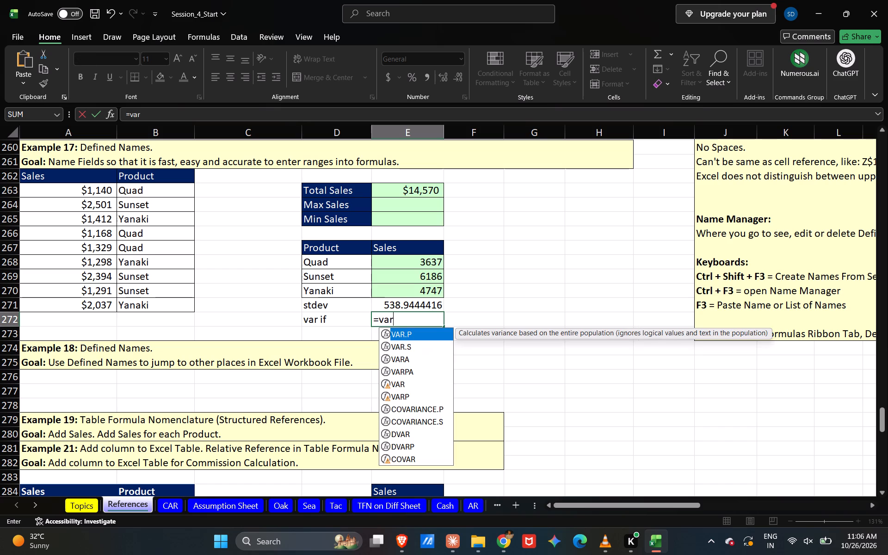
key(Down)
key(Tab)
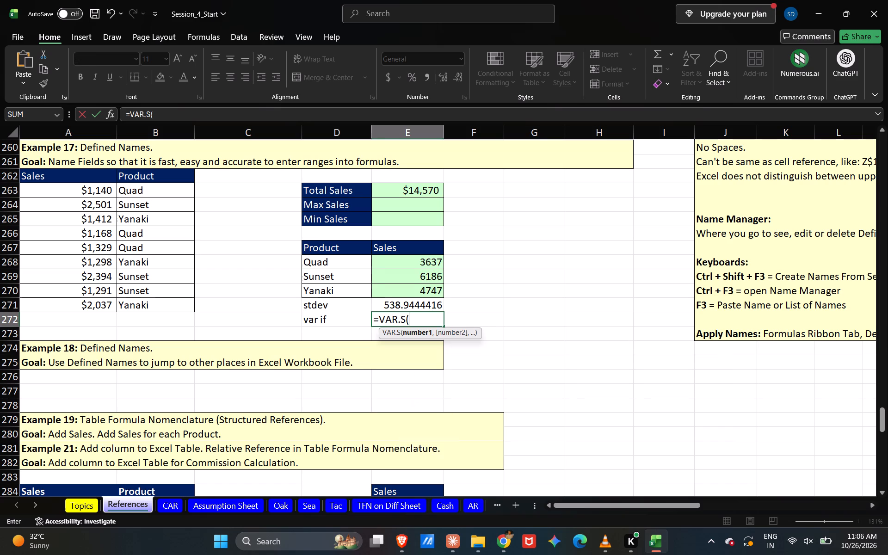
shift+drag(95, 191, 106, 291)
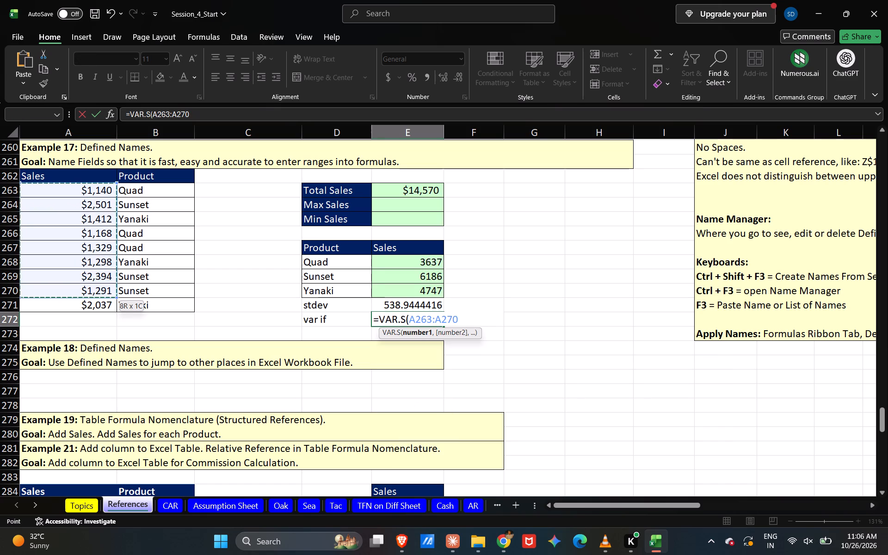
shift+drag(106, 291, 108, 303)
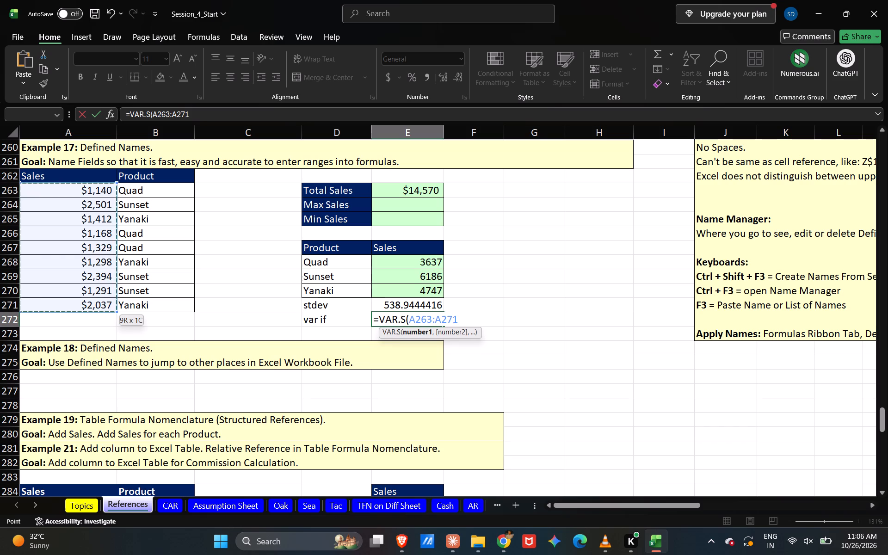
key(shift+parenright)
Nest E272's VAR.S formula inside IF with the logical test B263:B271=B263, and enter it as an array formula with the closing parenthesis corrected.
click(380, 318)
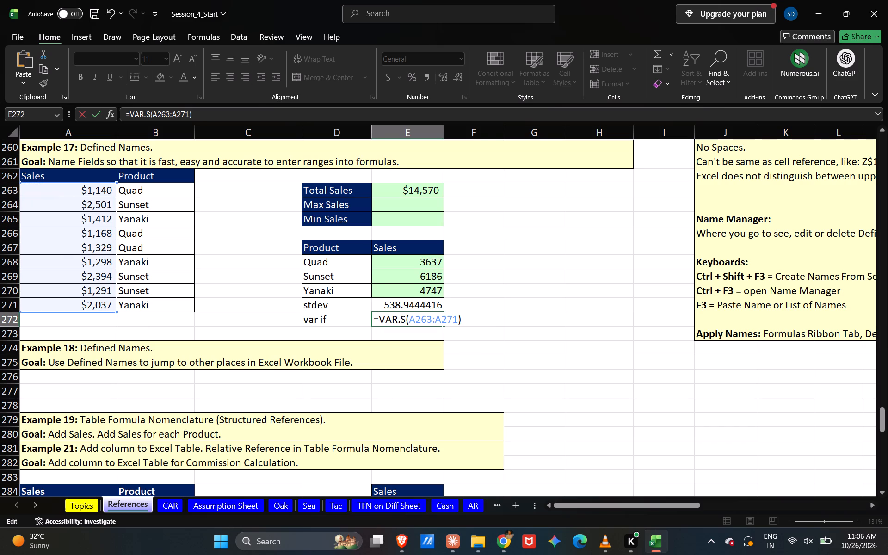
text(if)
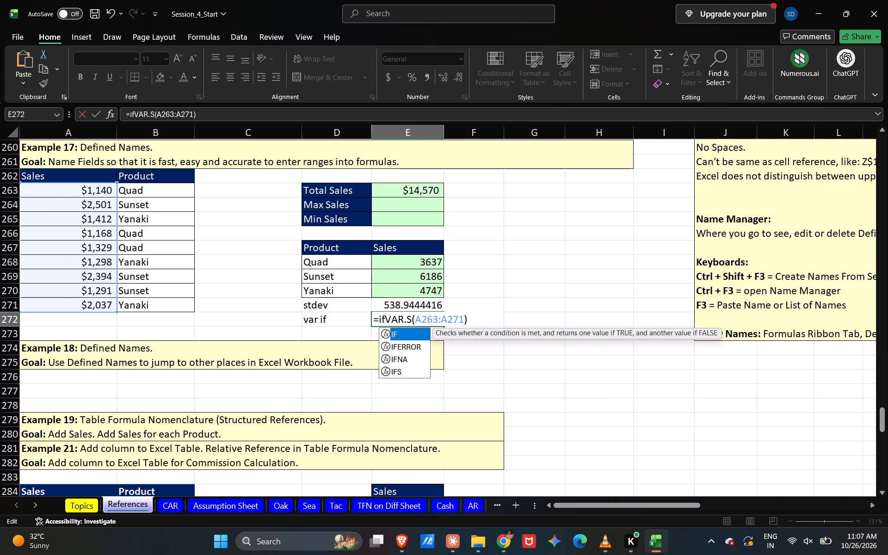
key(Tab)
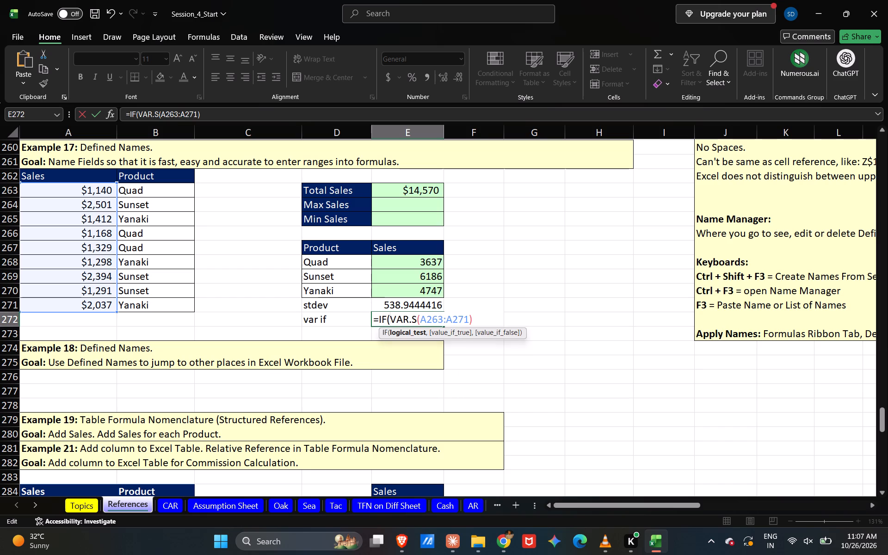
shift+drag(165, 191, 173, 303)
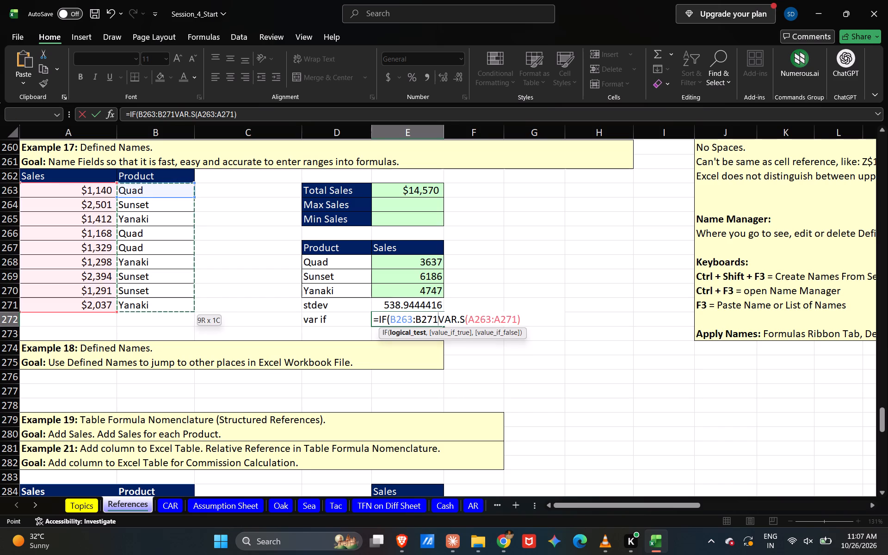
shift+drag(173, 303, 173, 303)
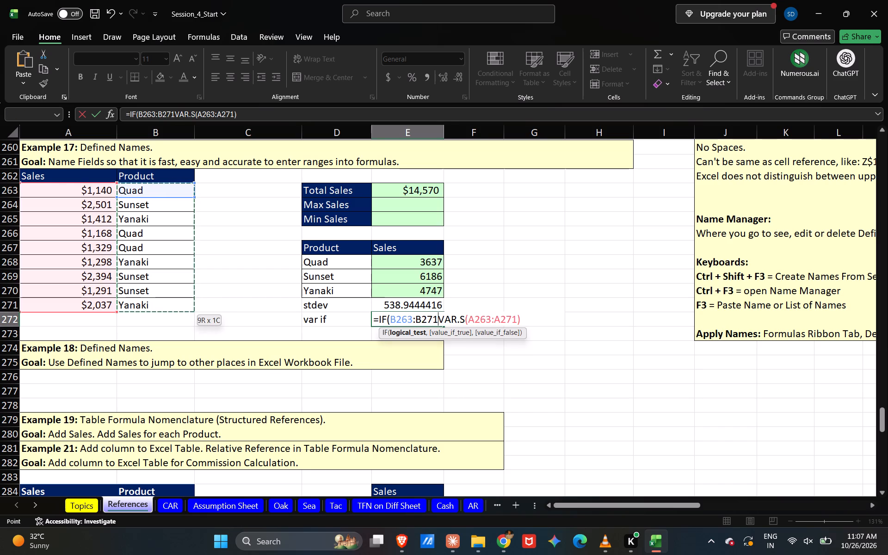
key(equal)
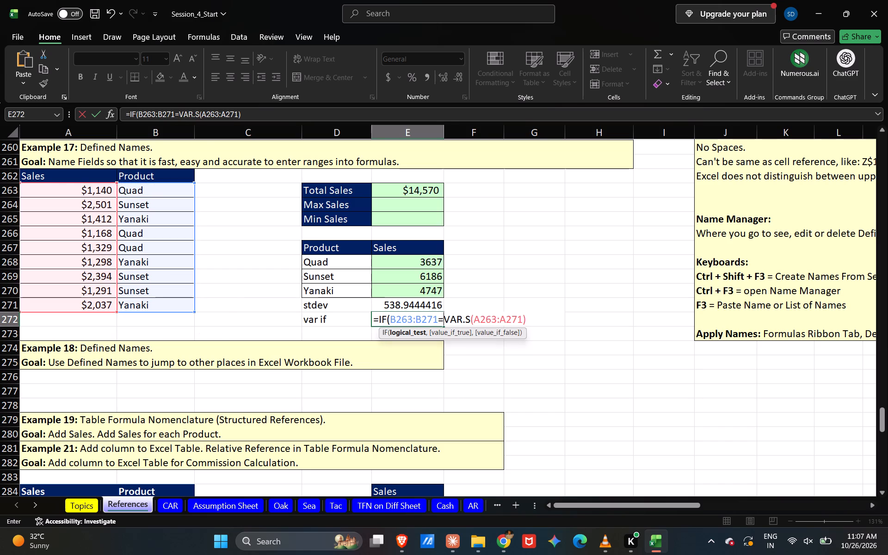
shift+click(151, 191)
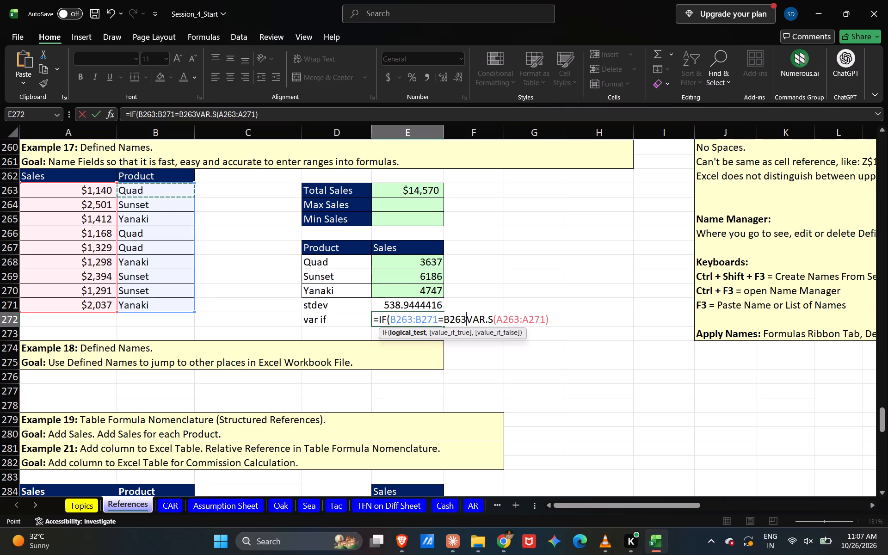
key(comma)
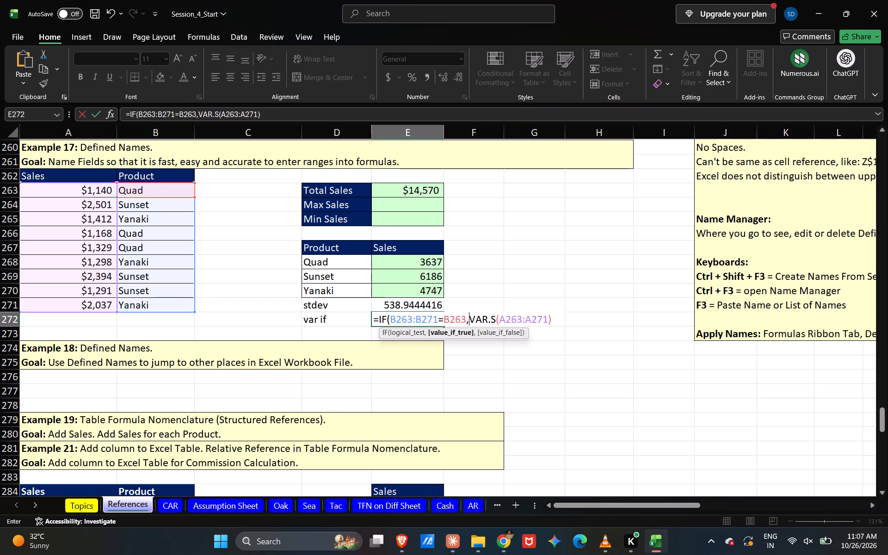
key(ctrl+shift+Return)
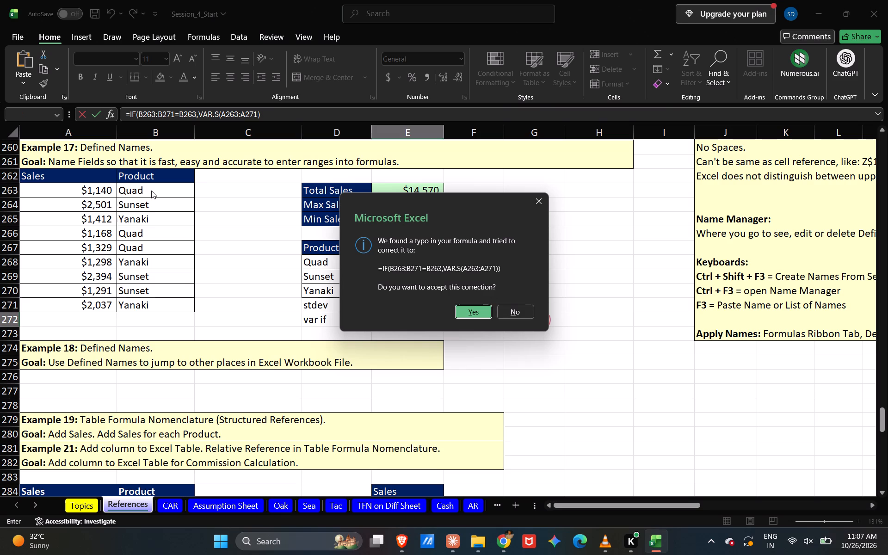
key(Return)
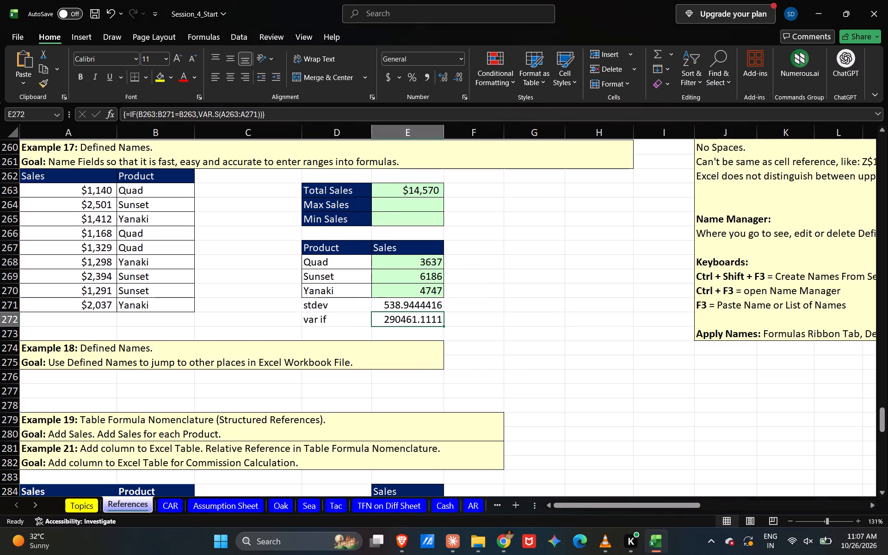